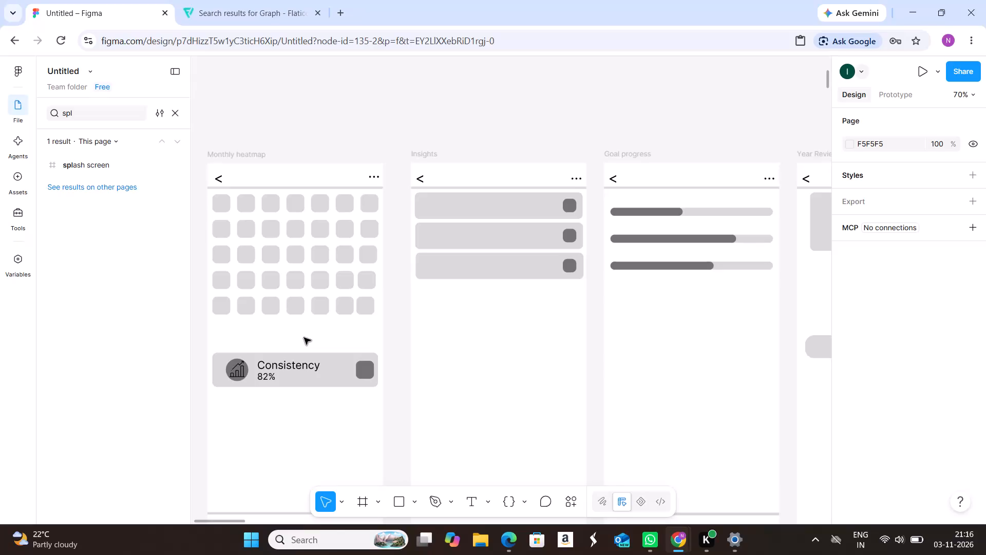
Add the text "Best week:Oct 12-18" between the square grid and the Consistency card in the Monthly heatmap frame.
key(t)
click(276, 330)
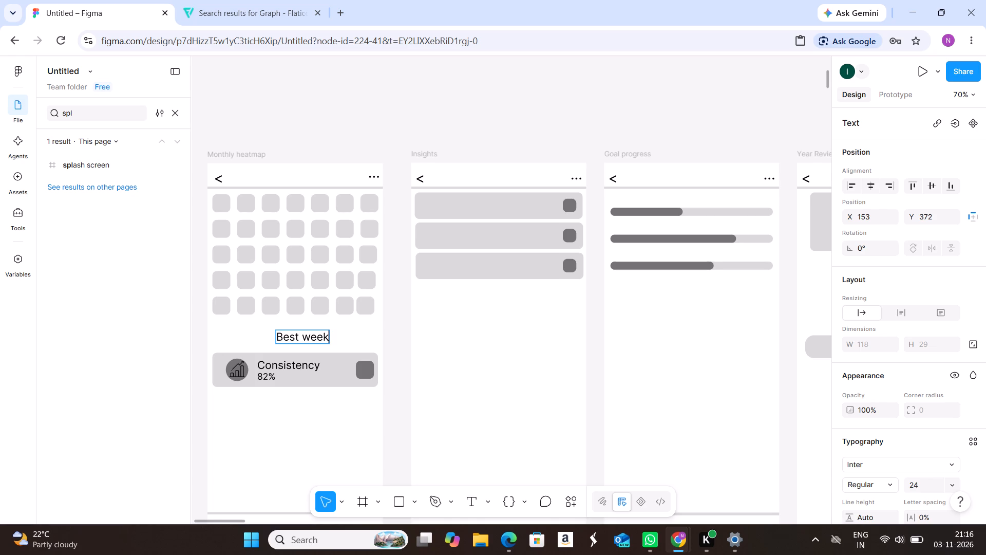
key(shift+colon)
text(ct)
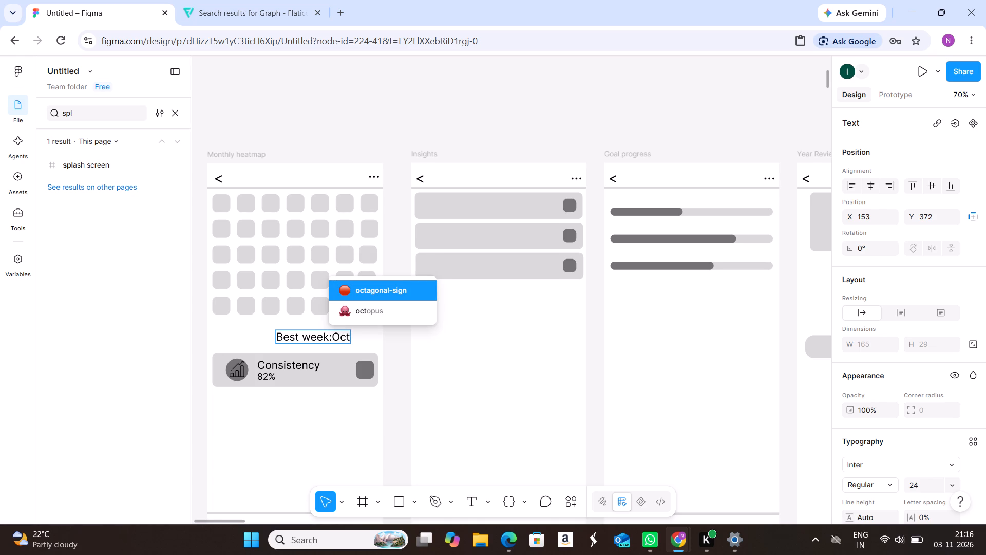
key(space)
text(12)
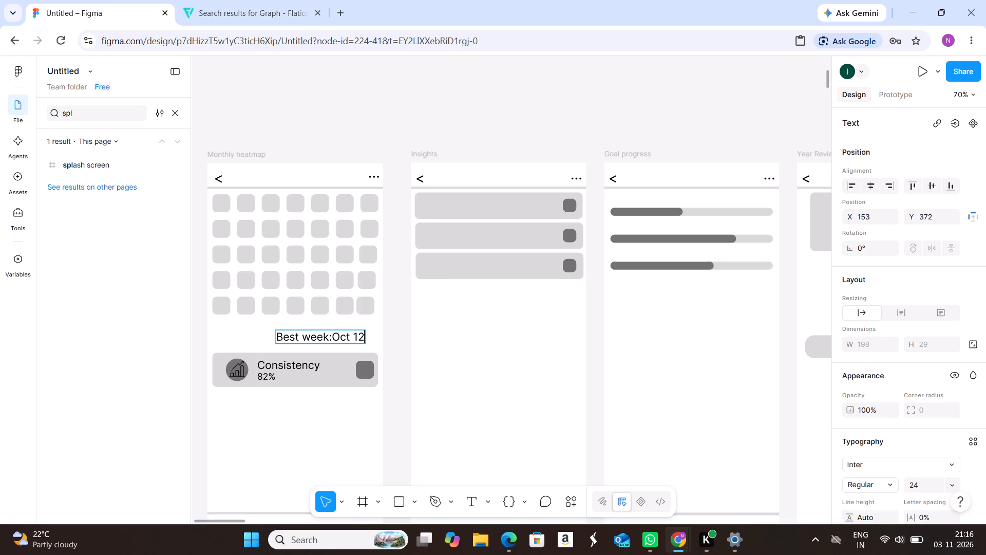
text(-18)
click(261, 339)
Set the font size of the "Best week:Oct 12-18" text to 20.
double_click(295, 339)
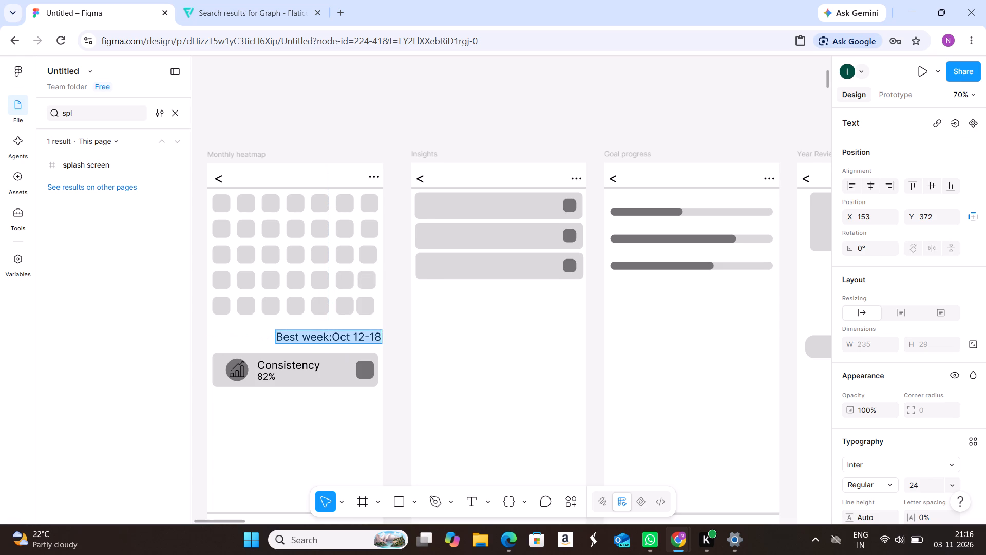
click(954, 488)
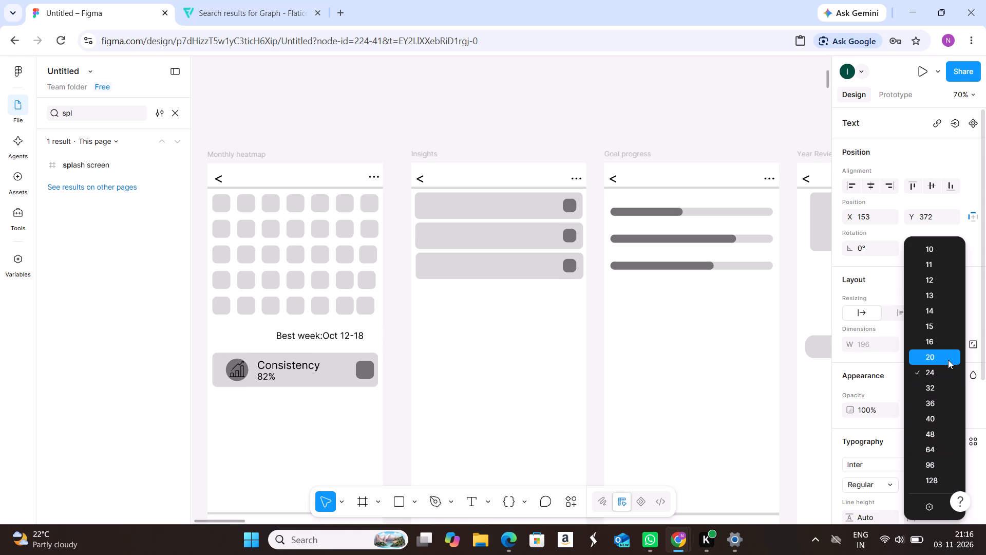
click(948, 360)
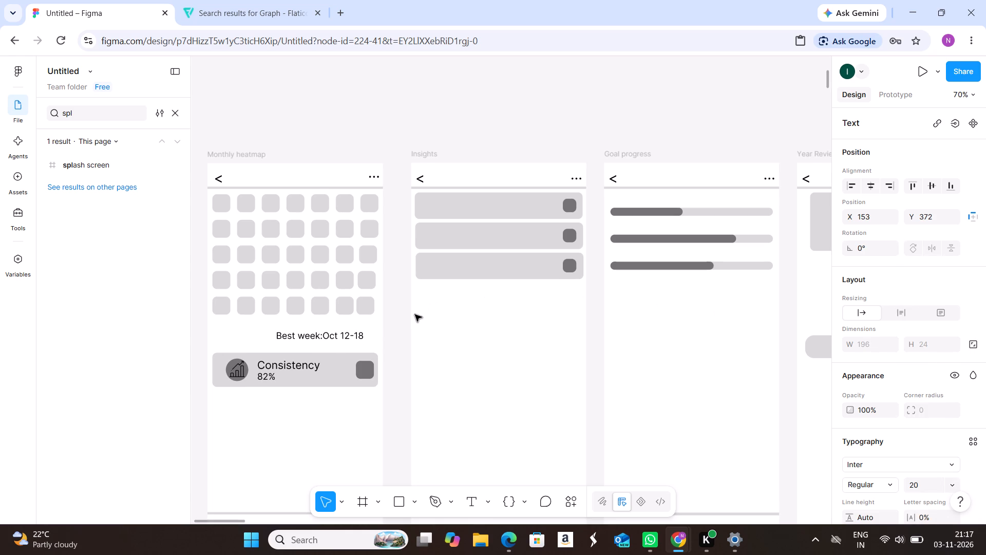
click(415, 314)
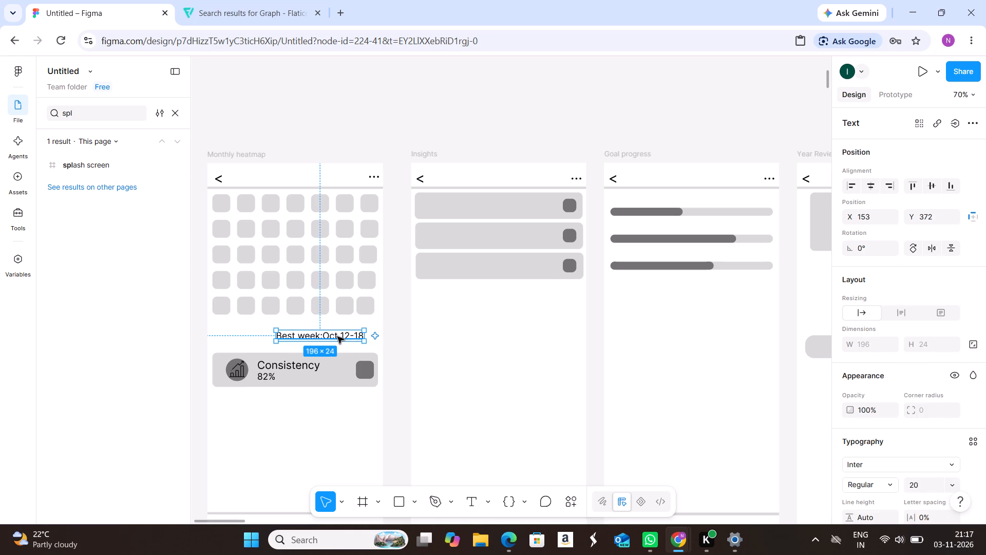
Move the "Best week:Oct 12-18" text to about X 98, Y 345, centred just below the heatmap grid.
drag(337, 337, 314, 325)
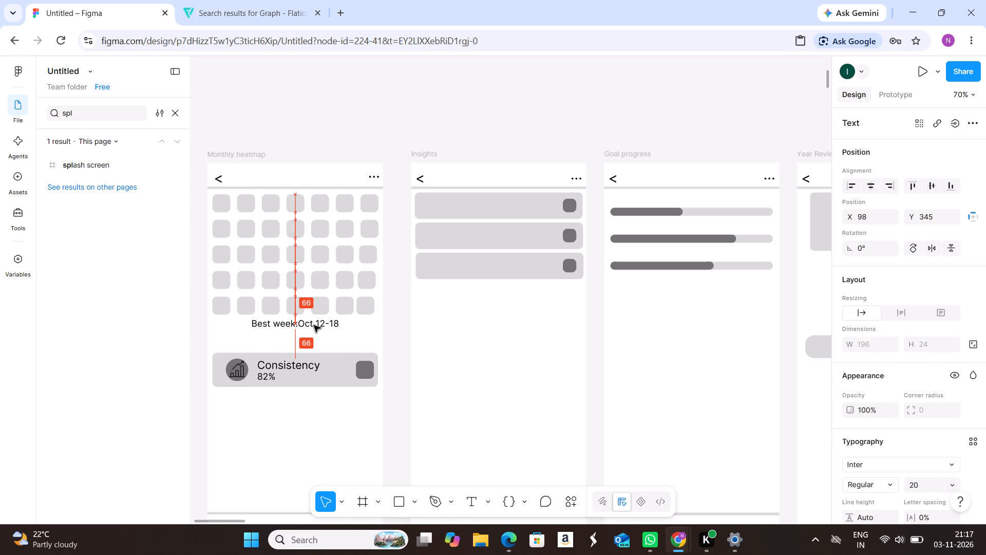
drag(314, 325, 314, 324)
click(333, 457)
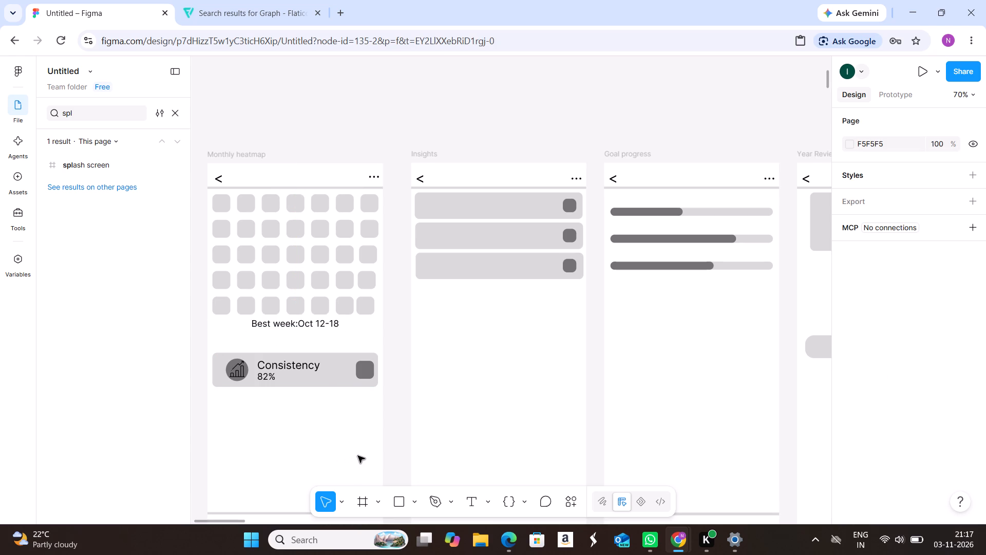
Duplicate the home icon from the navigation bar of the frame above and bring the copy into the Monthly heatmap frame.
key(ctrl+Down)
key(ctrl+Down)
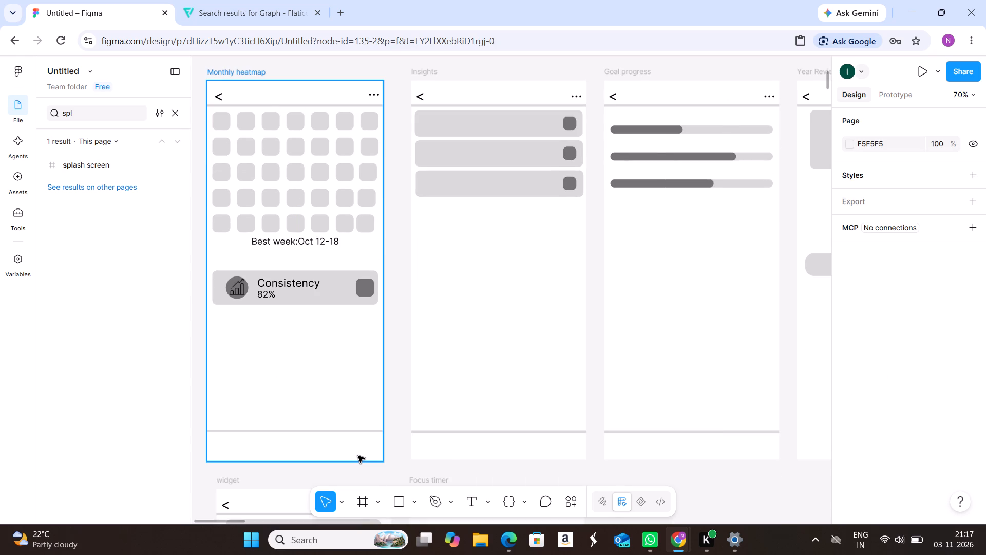
key(ctrl+Left)
key(ctrl+Left)
key(ctrl+Left)
key(ctrl+Left)
key(ctrl+Left)
key(ctrl+Left)
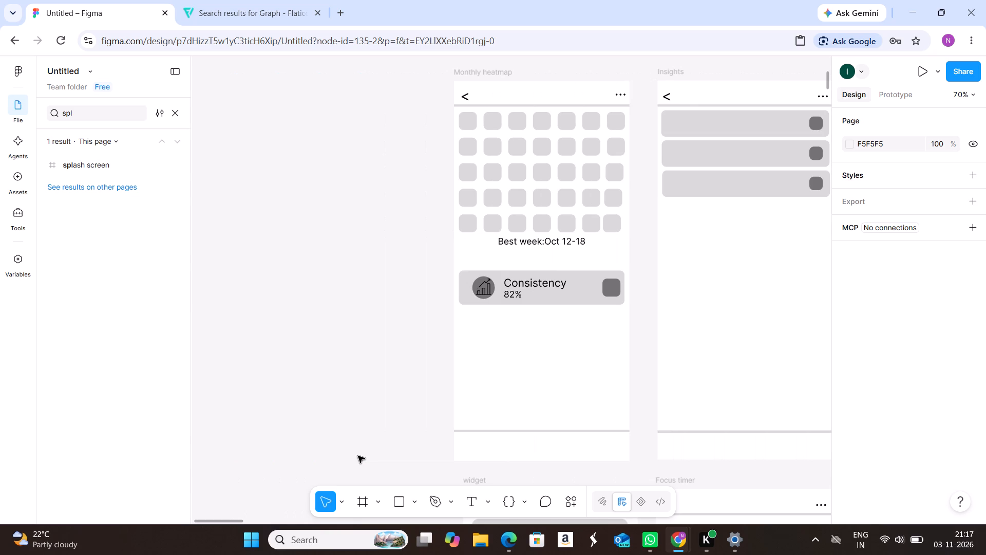
key(ctrl+Right)
key(ctrl+Right)
key(ctrl+Right)
key(ctrl+Up)
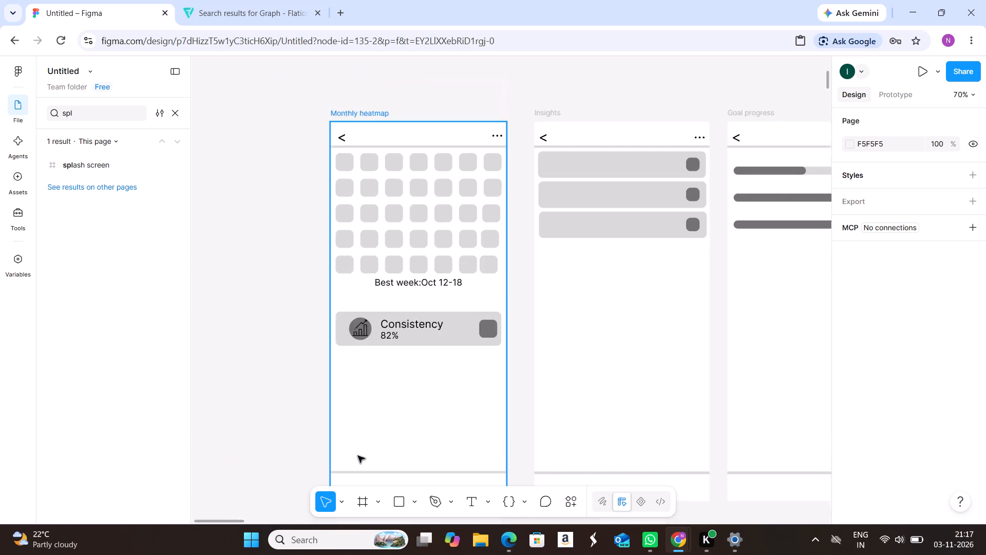
key(ctrl+Up)
key(ctrl+Up)
key(ctrl+Up)
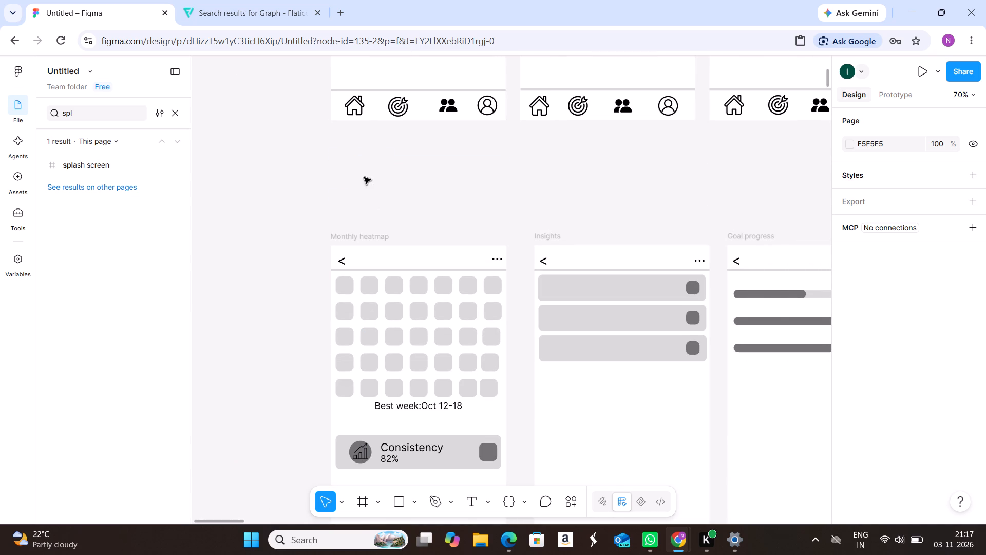
click(359, 113)
key(ctrl+d)
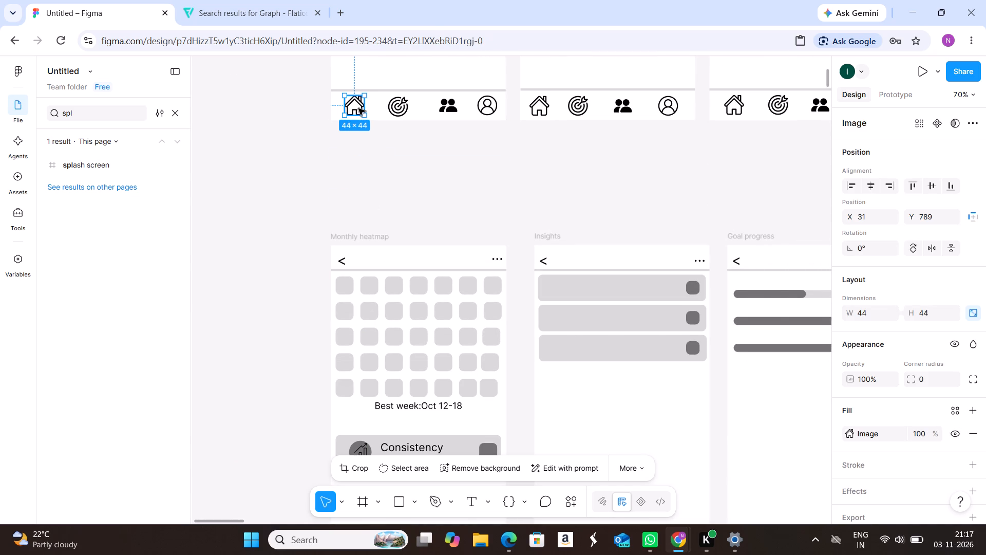
drag(358, 108, 357, 213)
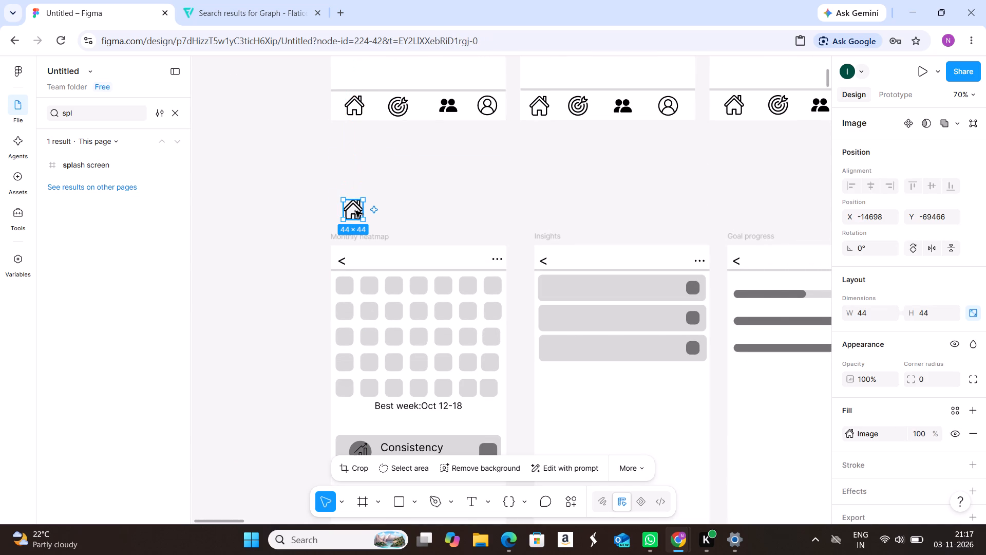
drag(355, 210, 355, 295)
drag(355, 295, 349, 424)
drag(349, 421, 357, 458)
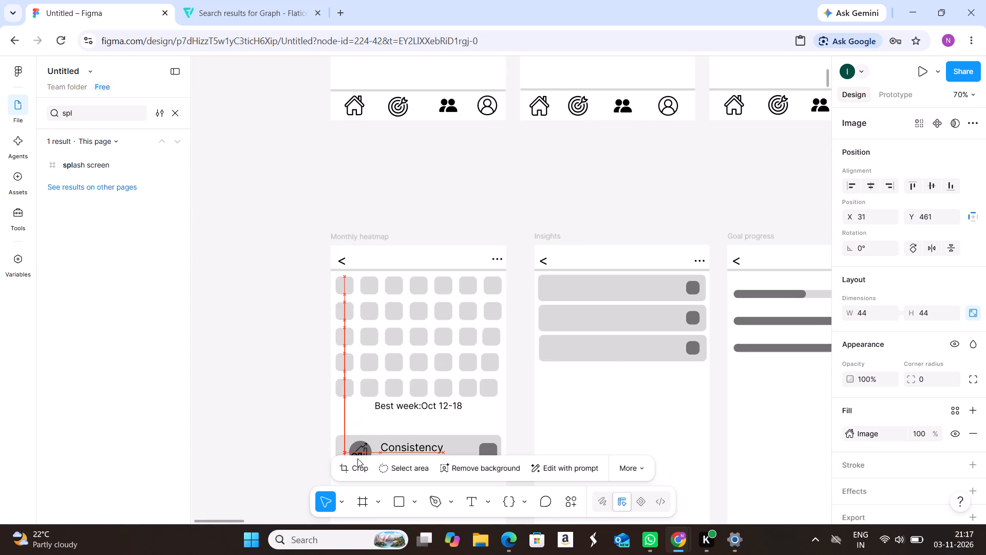
drag(357, 458, 384, 460)
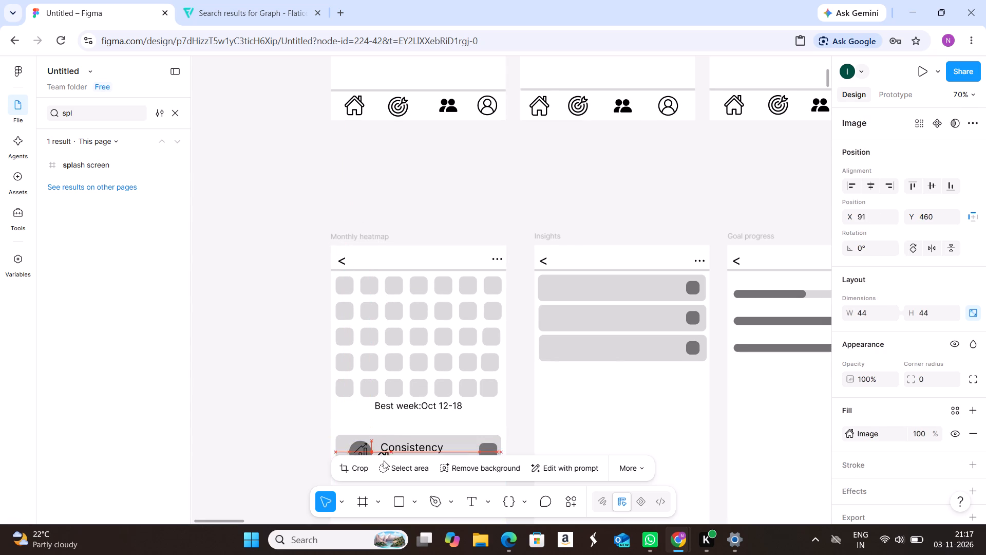
drag(384, 460, 385, 428)
key(ctrl+Down)
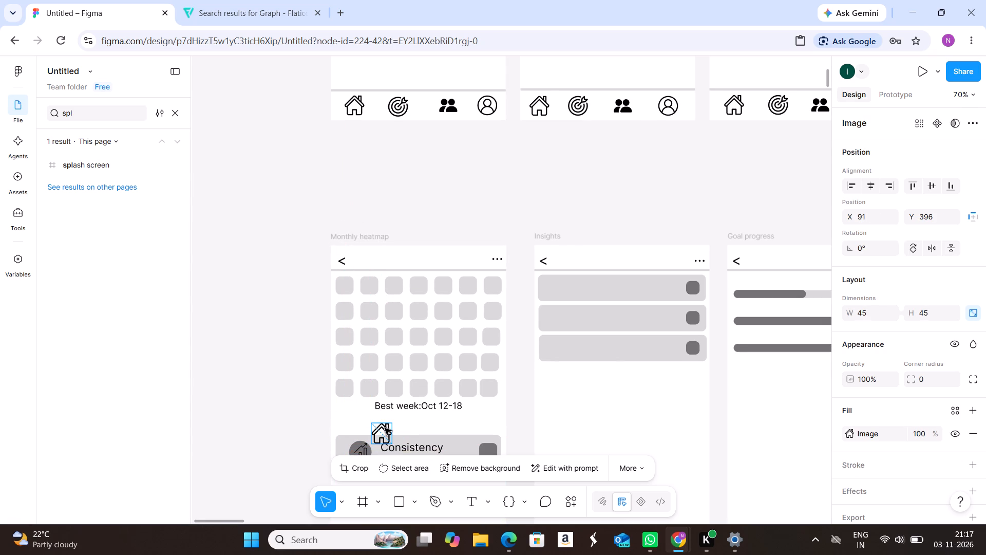
key(ctrl+Down)
click(426, 421)
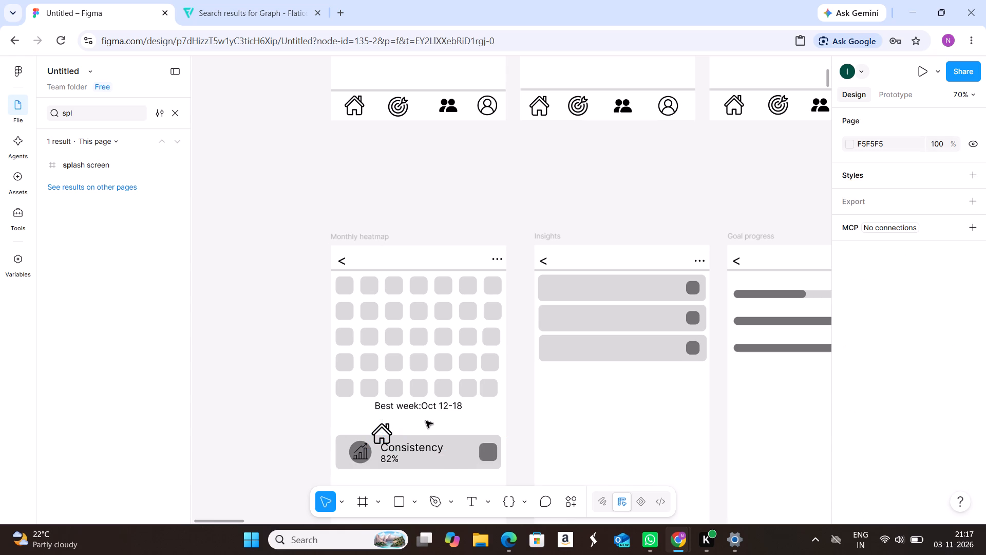
Move the copied home icon below the Consistency card, to about X 45, Y 572 in the Monthly heatmap frame.
key(ctrl+Down)
key(ctrl+Down)
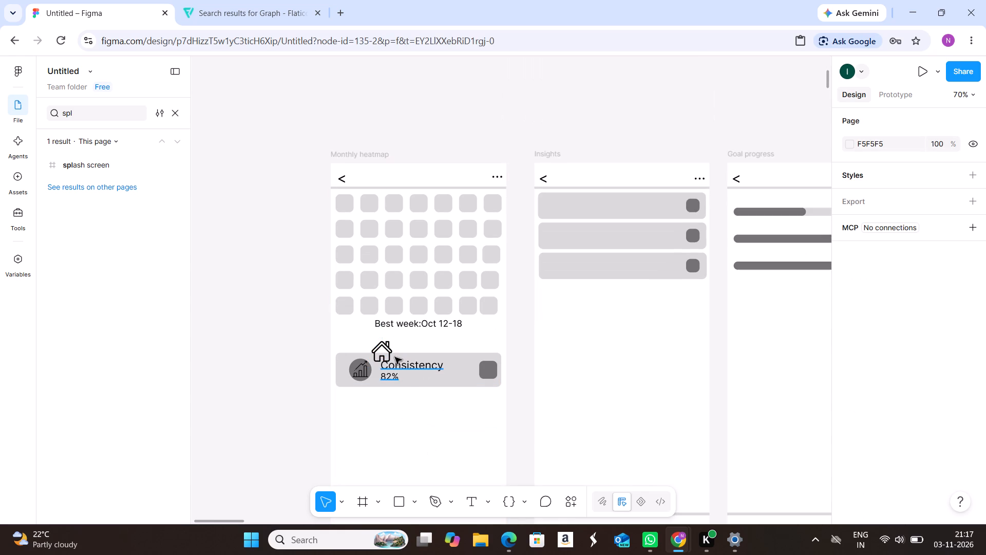
click(389, 351)
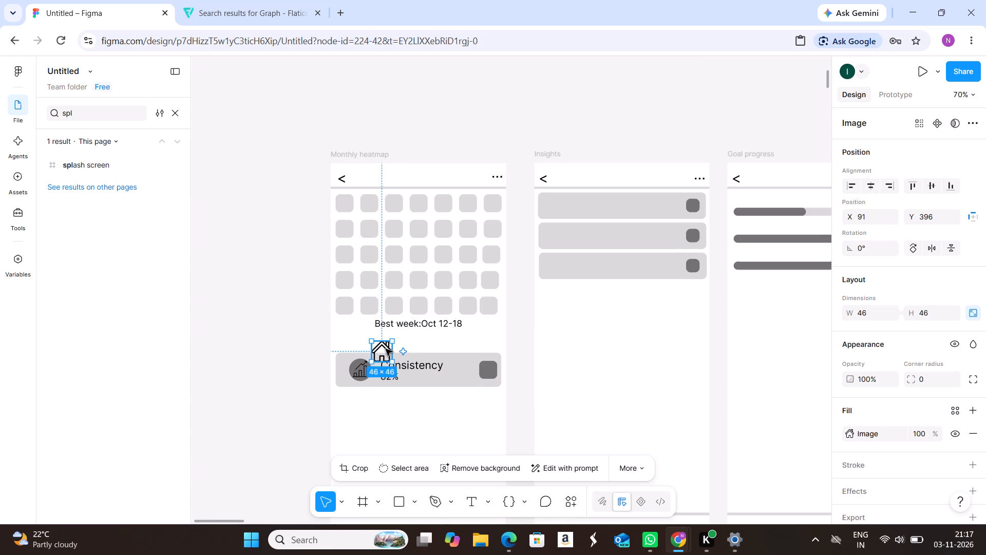
drag(385, 348, 364, 429)
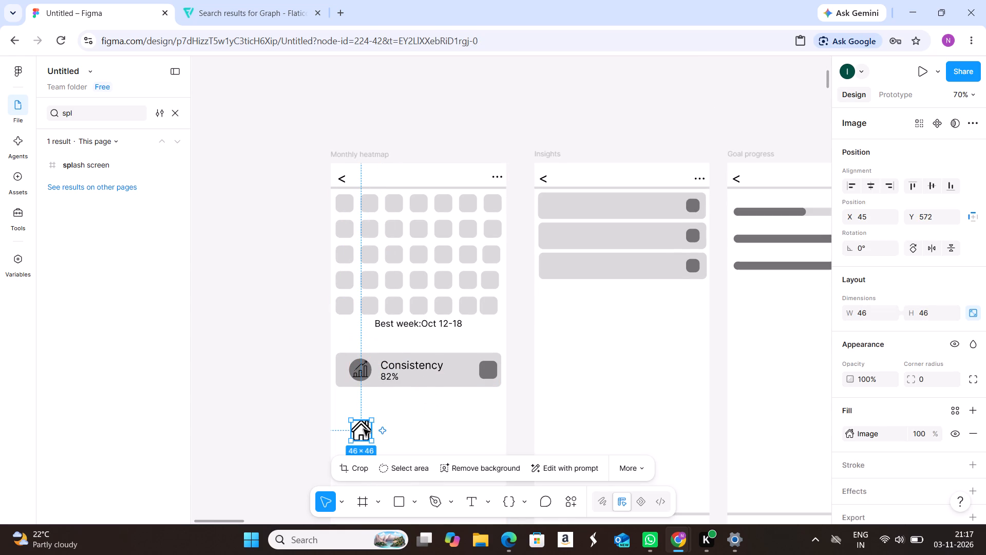
Duplicate the target icon from the same navigation bar and place the copy below the Insights cards at about X 56, Y 334.
key(ctrl+Up)
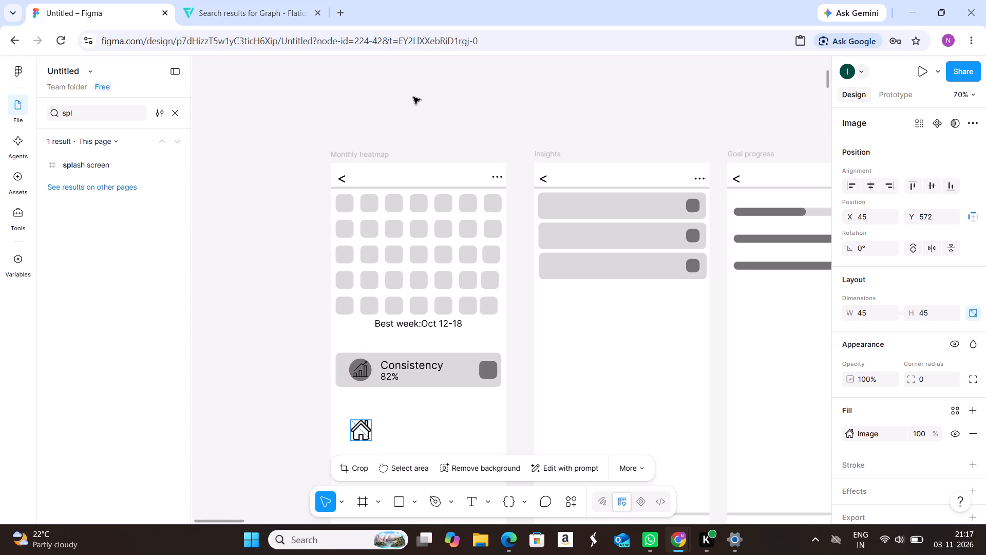
click(413, 97)
key(ctrl+Up)
key(ctrl+Up)
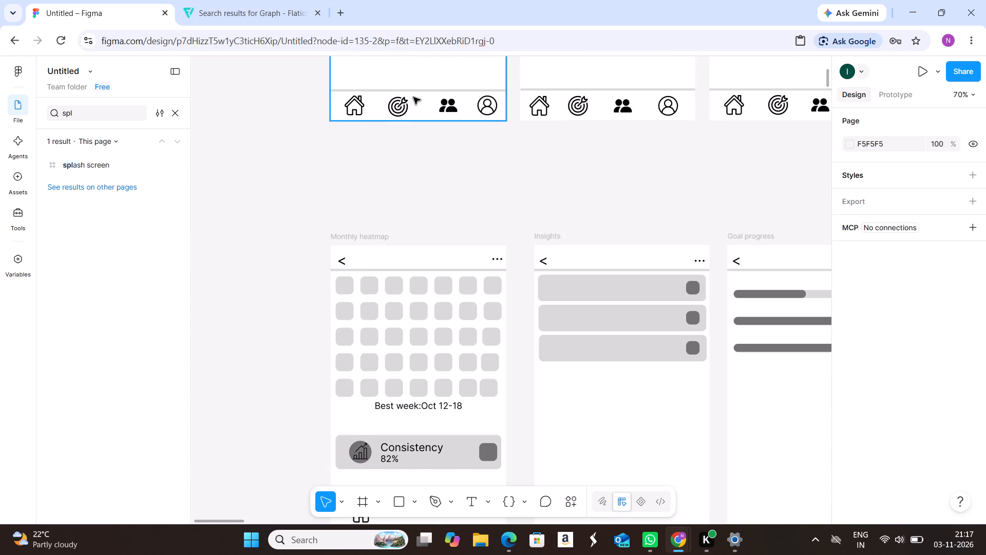
click(403, 103)
key(ctrl+d)
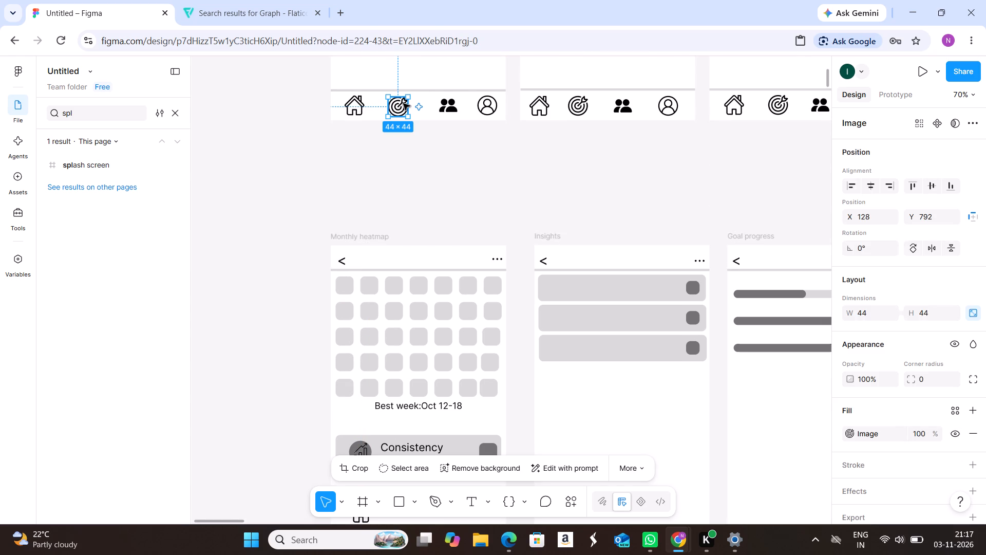
drag(400, 103, 554, 321)
drag(549, 313, 555, 328)
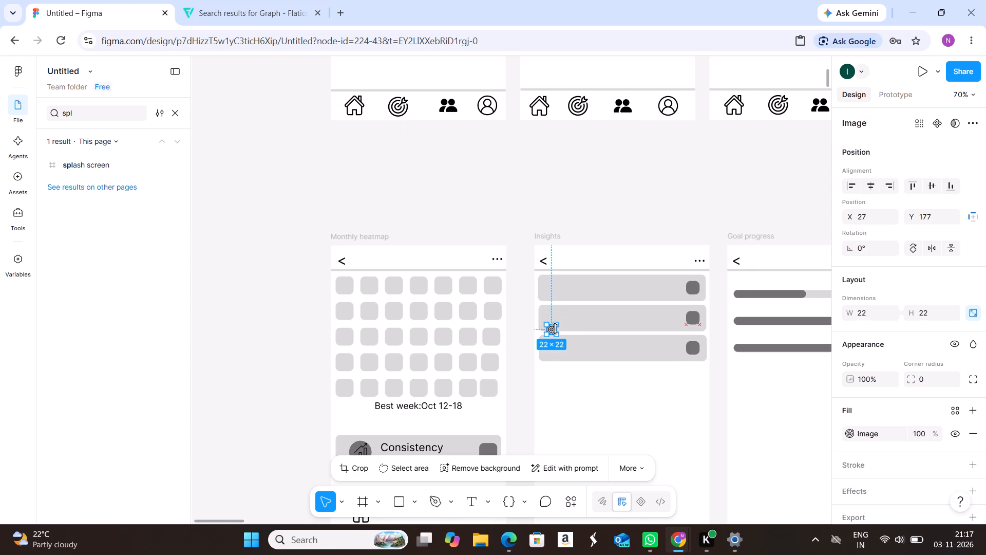
drag(555, 328, 555, 326)
key(ctrl+z)
drag(554, 324, 572, 407)
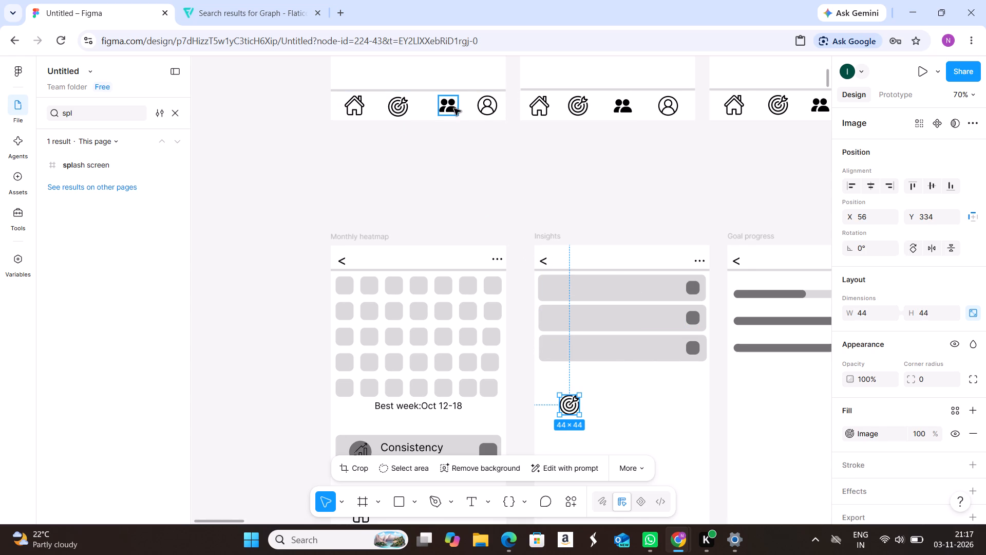
Duplicate the people icon from the navigation bar and place the copy in the Insights frame at about X 125, Y 185.
click(453, 110)
key(ctrl+d)
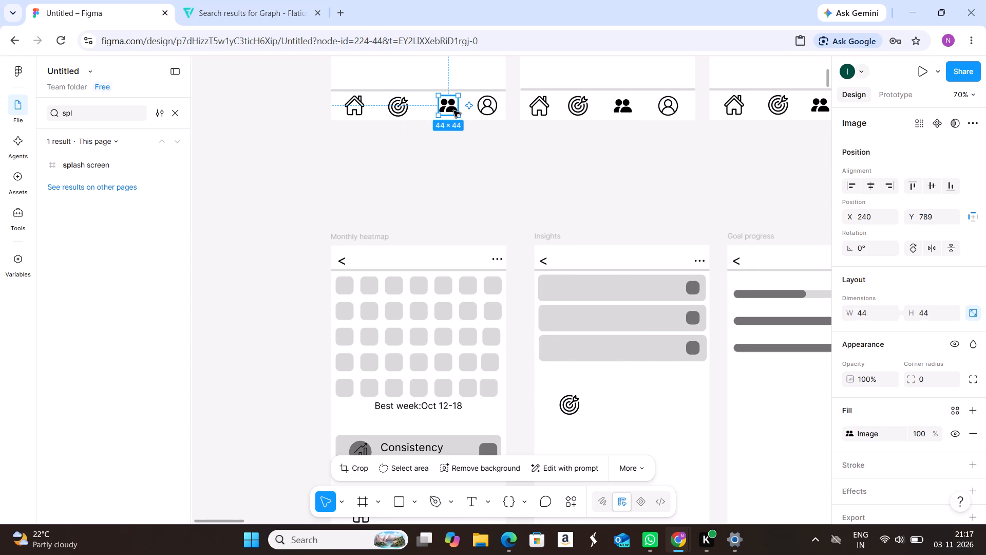
drag(450, 105, 590, 330)
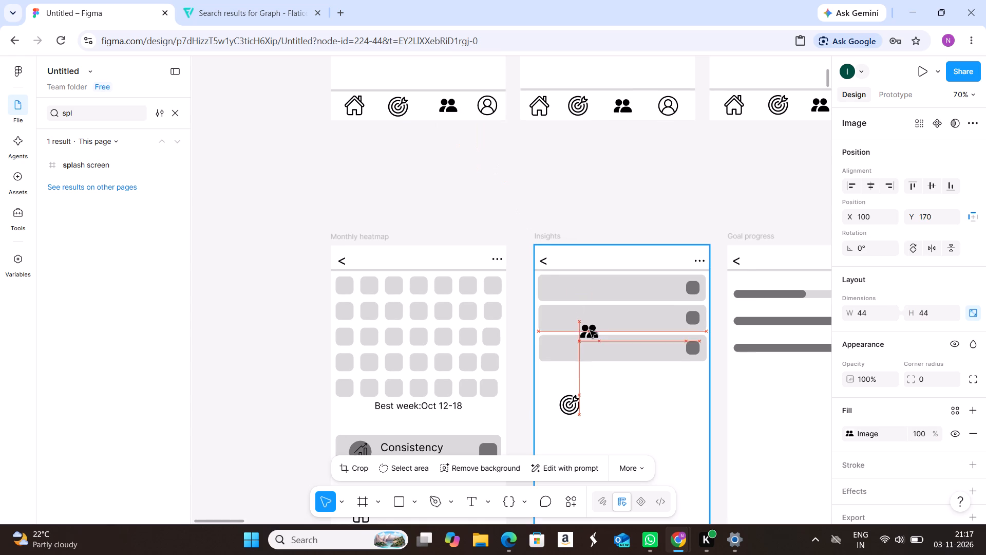
drag(590, 330, 602, 337)
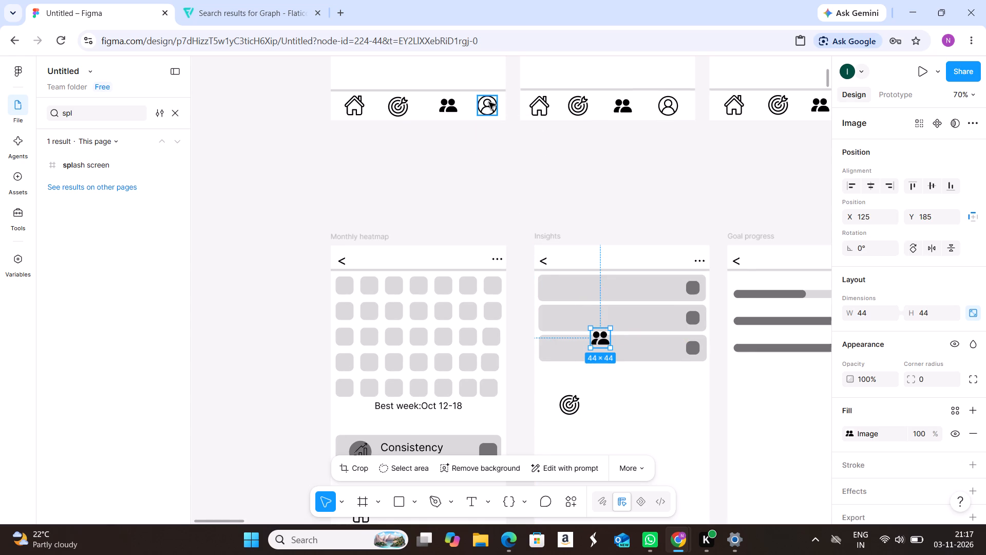
Duplicate the profile icon from the navigation bar and place the copy between the "Best week" text and the Consistency card.
click(489, 102)
key(ctrl+d)
drag(482, 102, 465, 290)
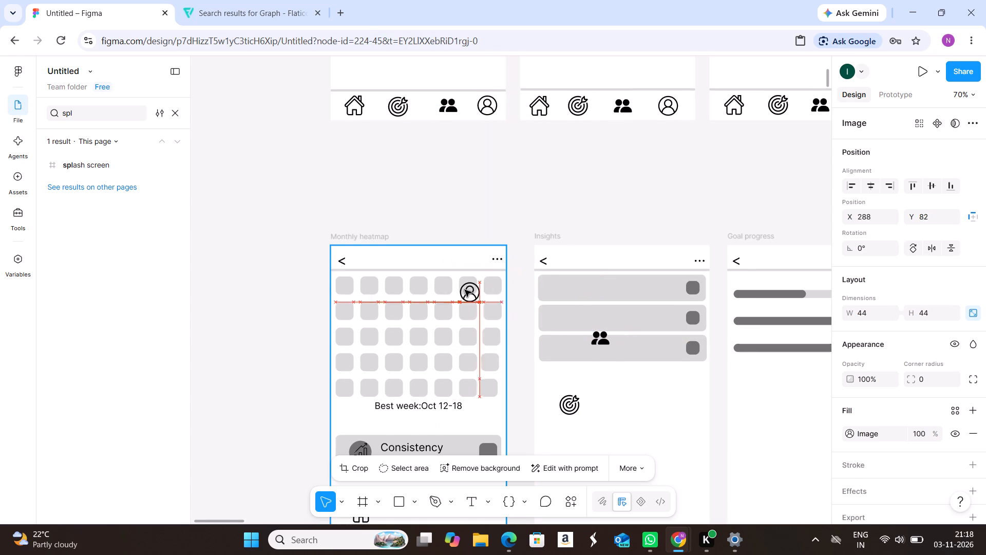
drag(465, 290, 466, 294)
drag(470, 294, 458, 417)
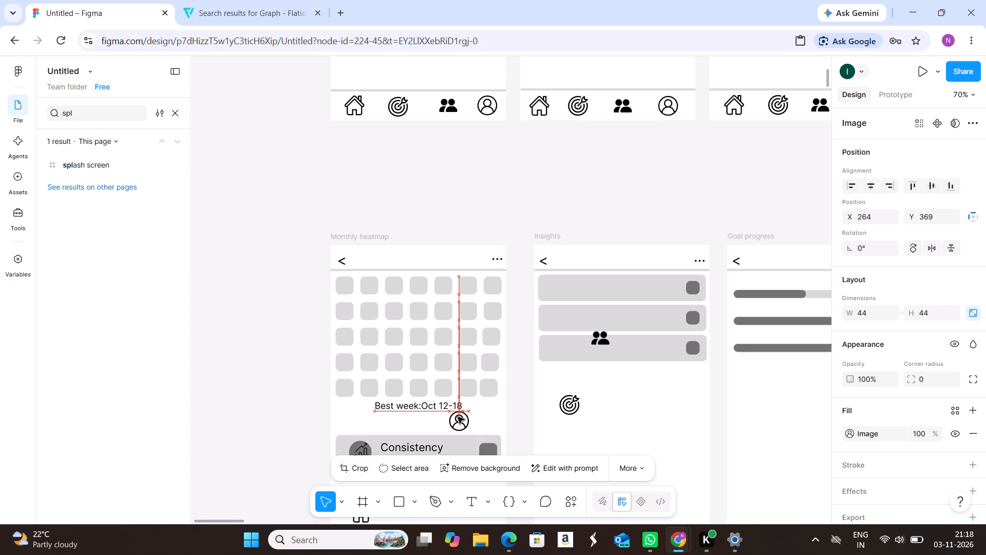
drag(458, 417, 463, 417)
click(663, 393)
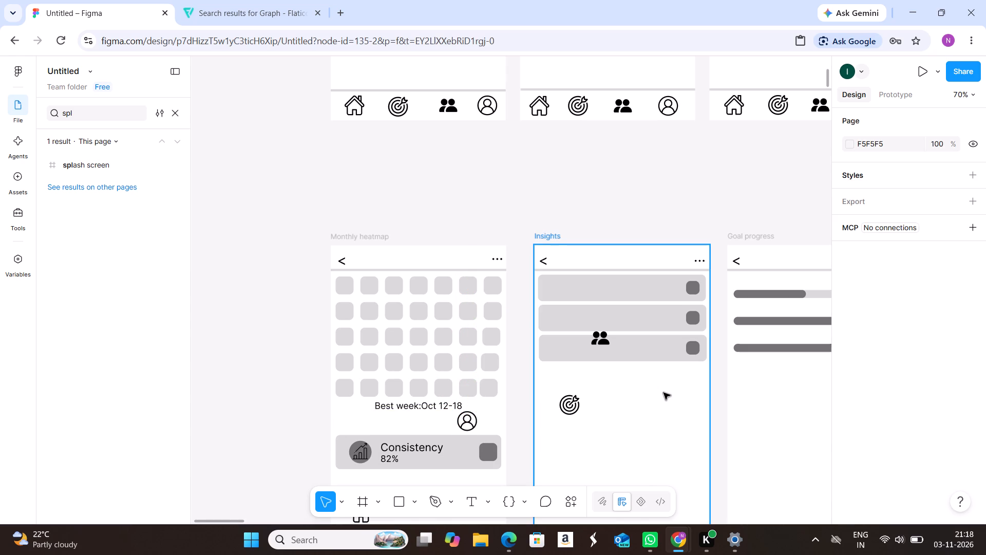
Move the home icon copy into the Monthly heatmap frame's bottom navigation bar at about X 25, Y 782.
key(ctrl+Down)
key(ctrl+Down)
key(ctrl+Down)
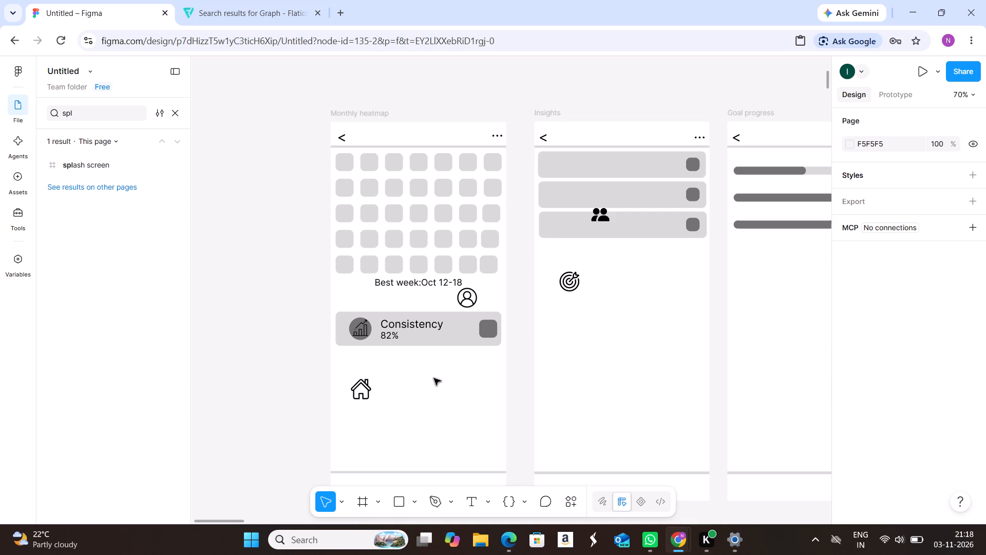
key(ctrl+Down)
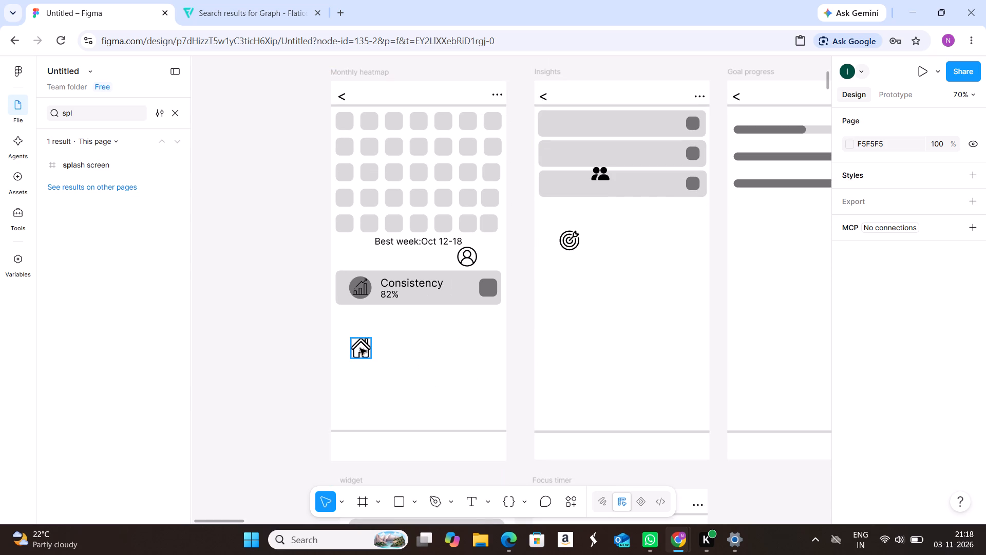
click(362, 350)
drag(362, 350, 352, 450)
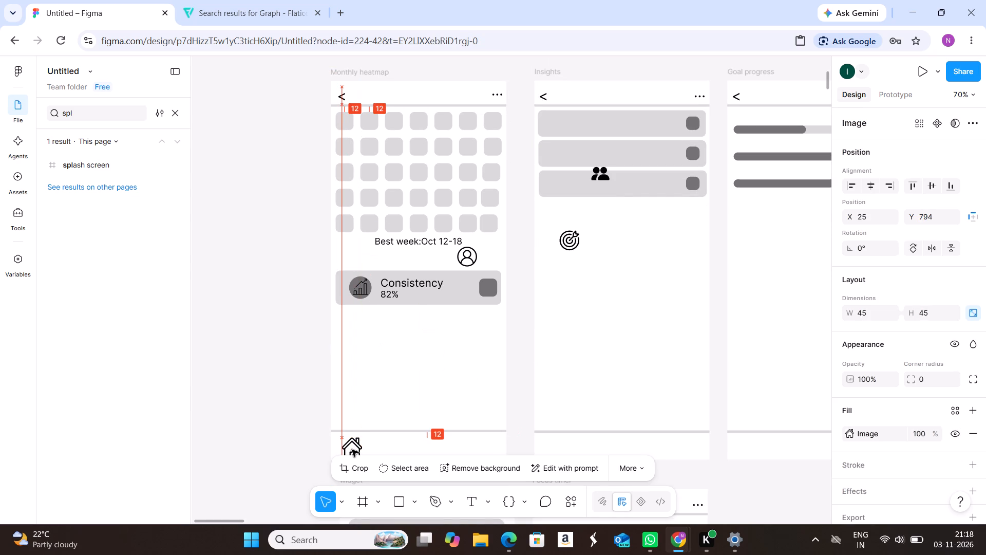
drag(352, 450, 352, 446)
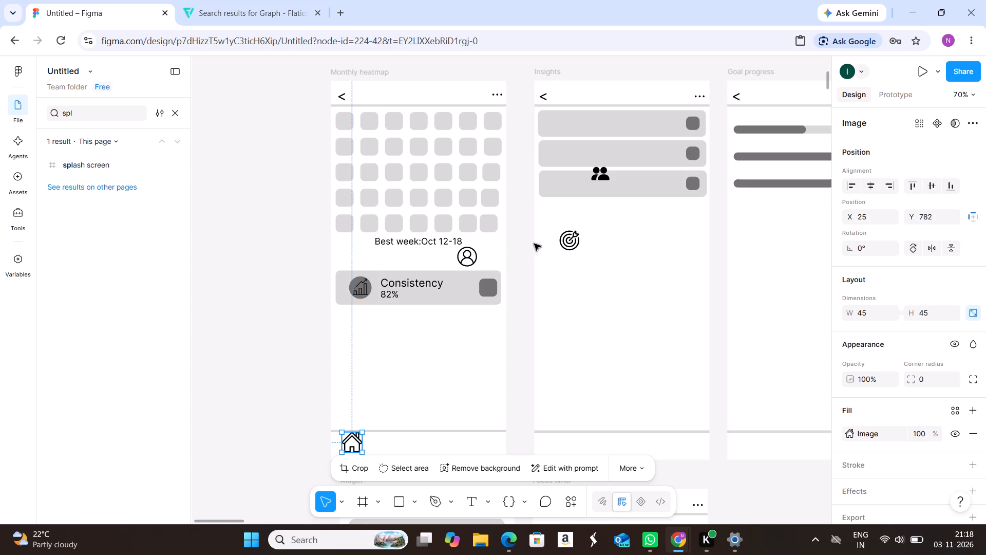
Move the target icon from the Insights frame into the Monthly heatmap's bottom bar, beside the home icon at about X 119, Y 783.
click(572, 239)
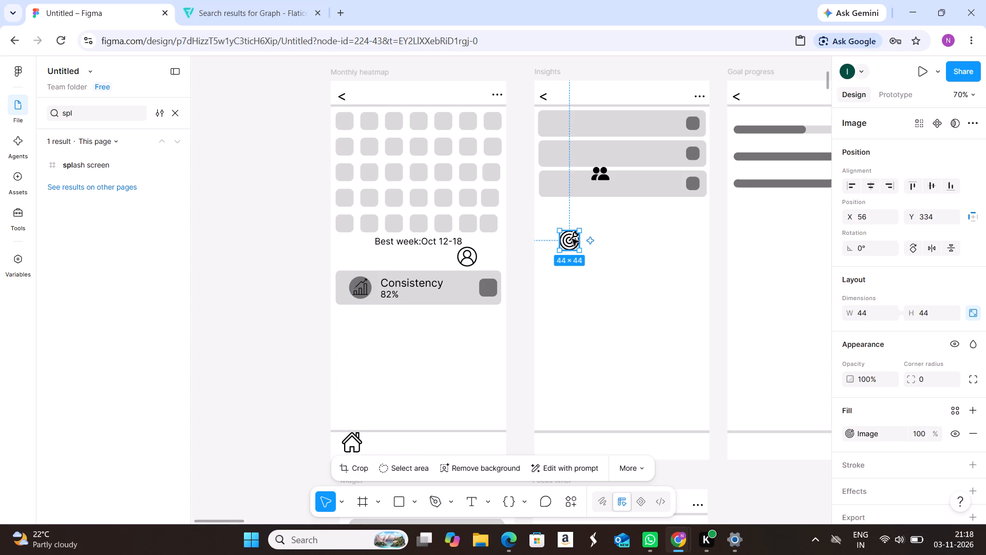
drag(572, 239, 389, 446)
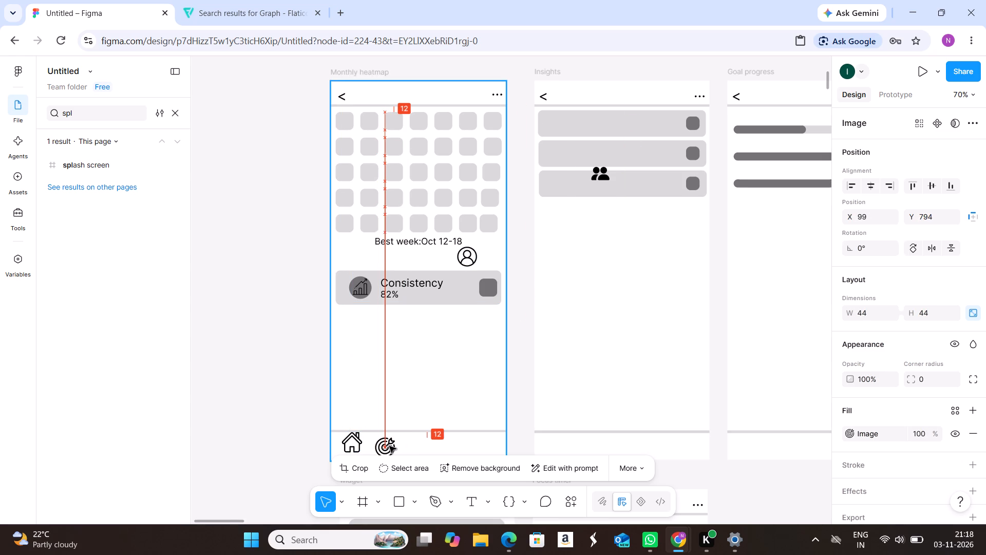
drag(389, 446, 389, 441)
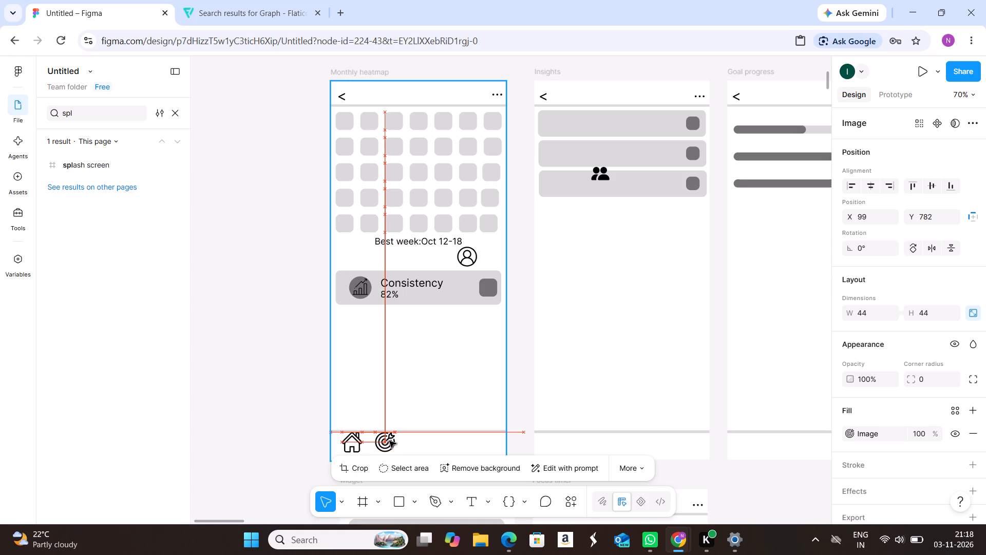
drag(389, 441, 394, 441)
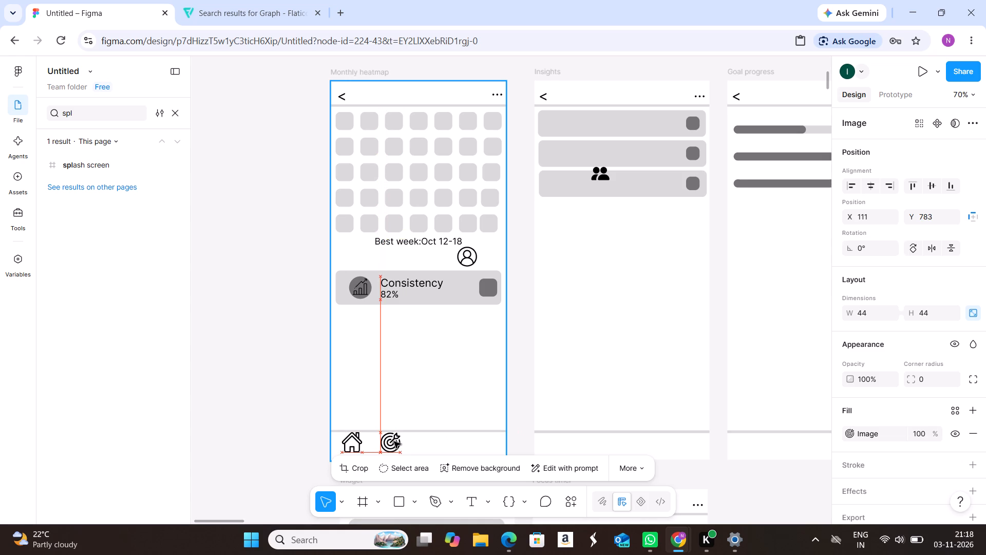
drag(394, 441, 396, 442)
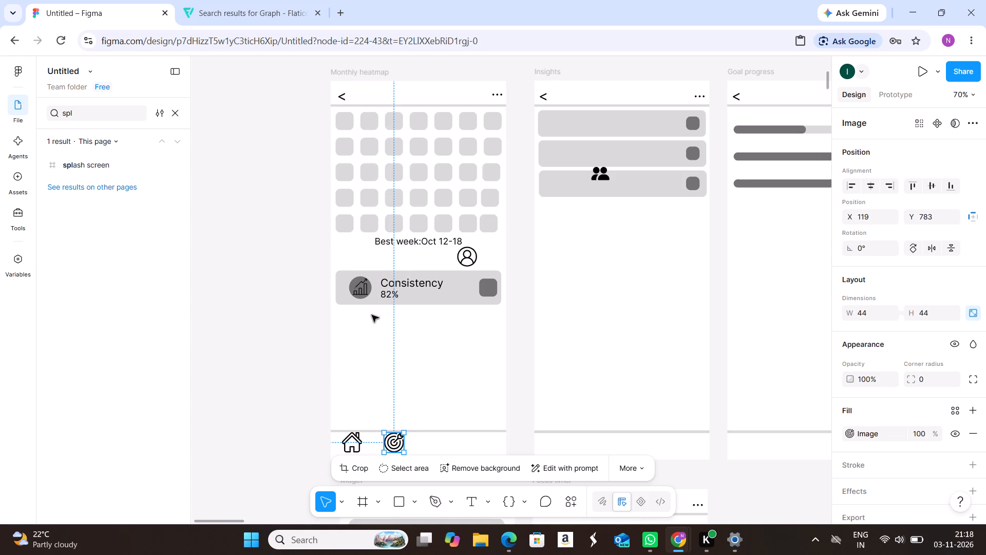
Move the people icon from the Insights cards into the Monthly heatmap's bottom bar at about X 238, Y 779.
click(597, 176)
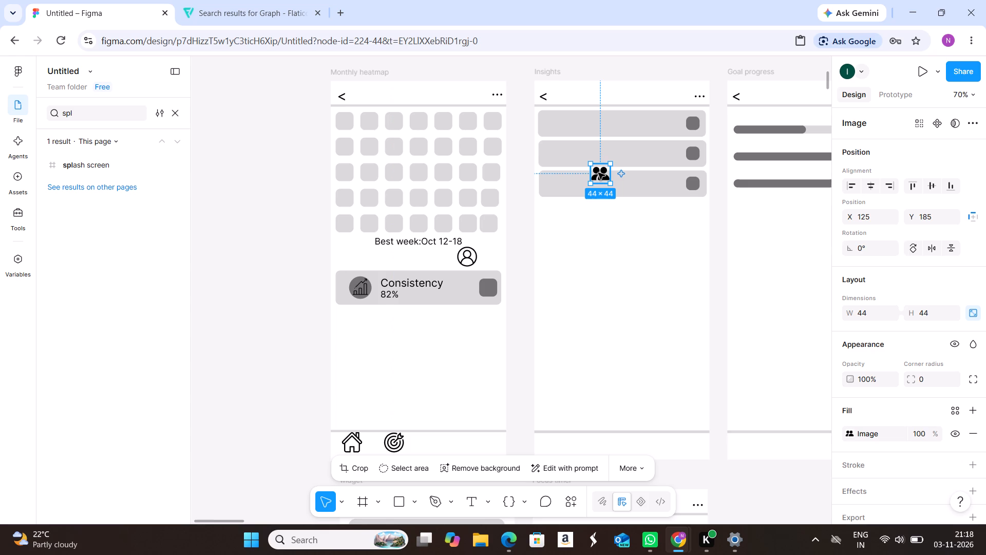
drag(598, 173, 454, 396)
drag(458, 390, 458, 391)
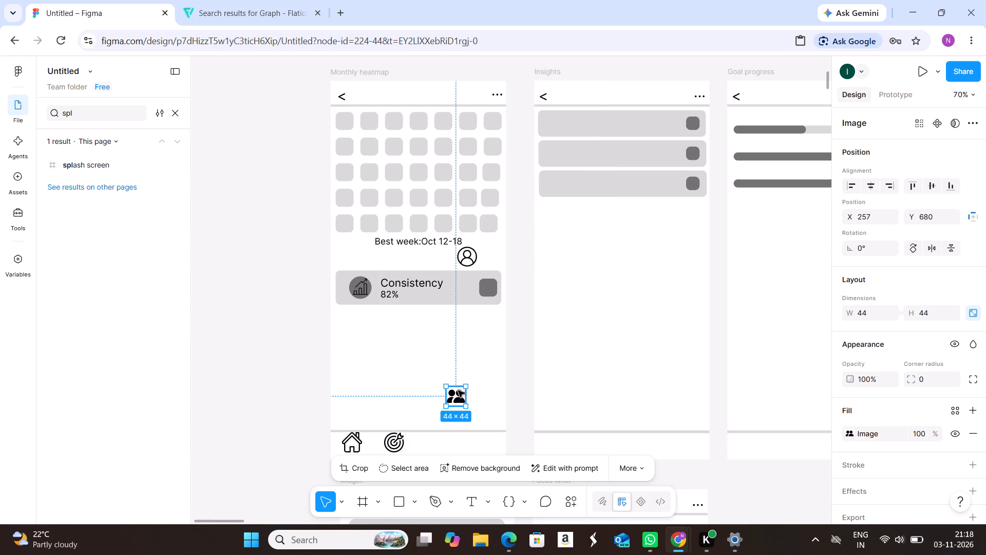
drag(458, 391, 448, 435)
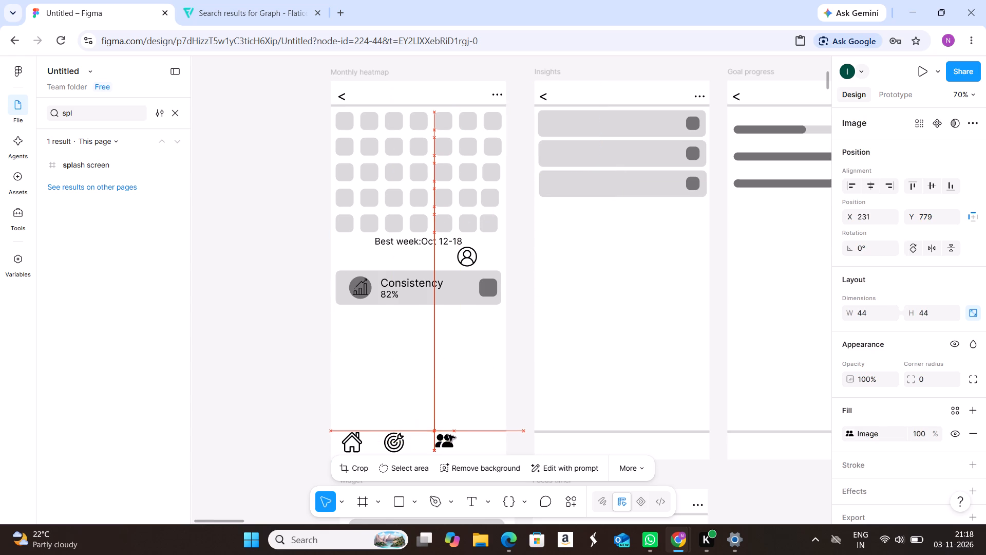
drag(448, 435, 449, 435)
Adjust the Monthly heatmap bar icons, shifting the target icon to about X 137 and the people icon to Y 783.
click(395, 443)
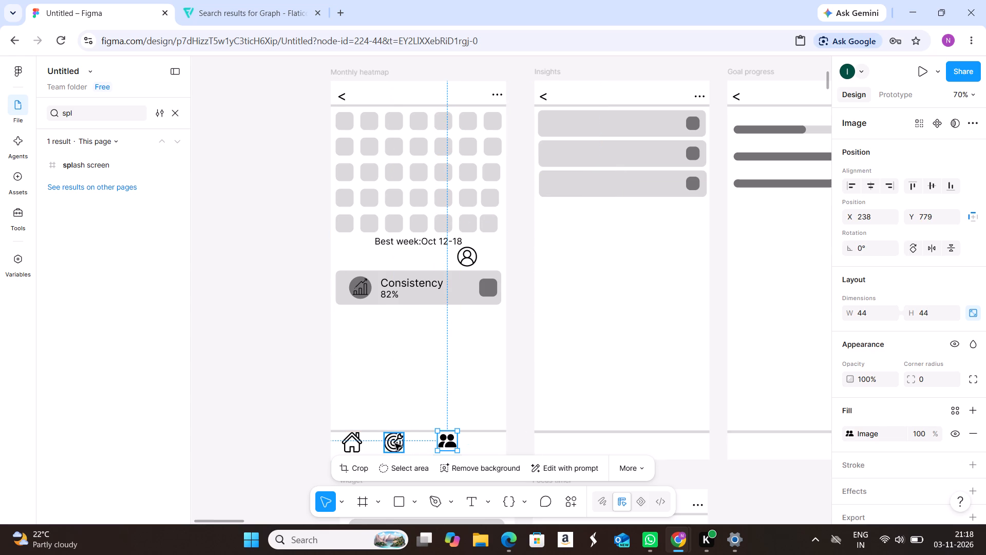
drag(395, 443, 402, 446)
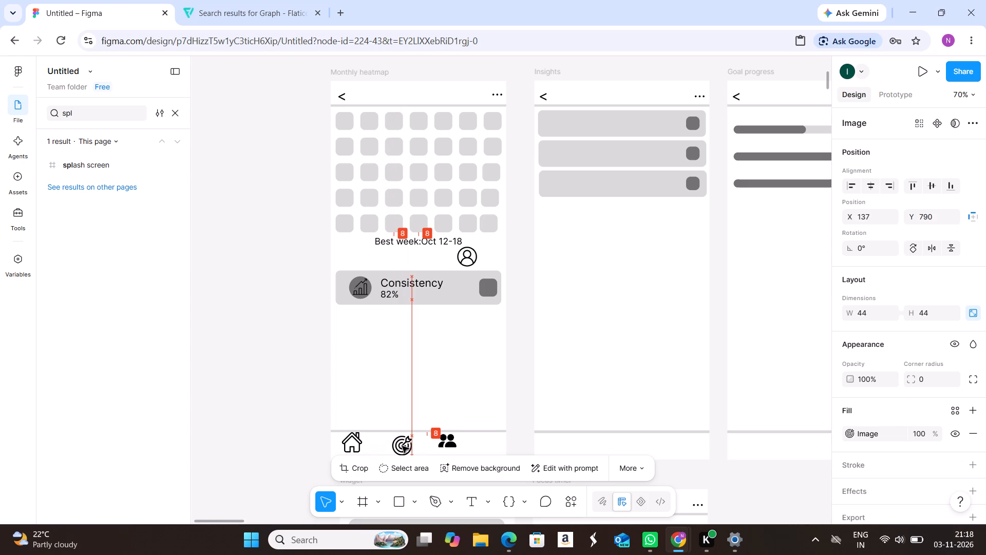
drag(402, 446, 402, 443)
click(379, 400)
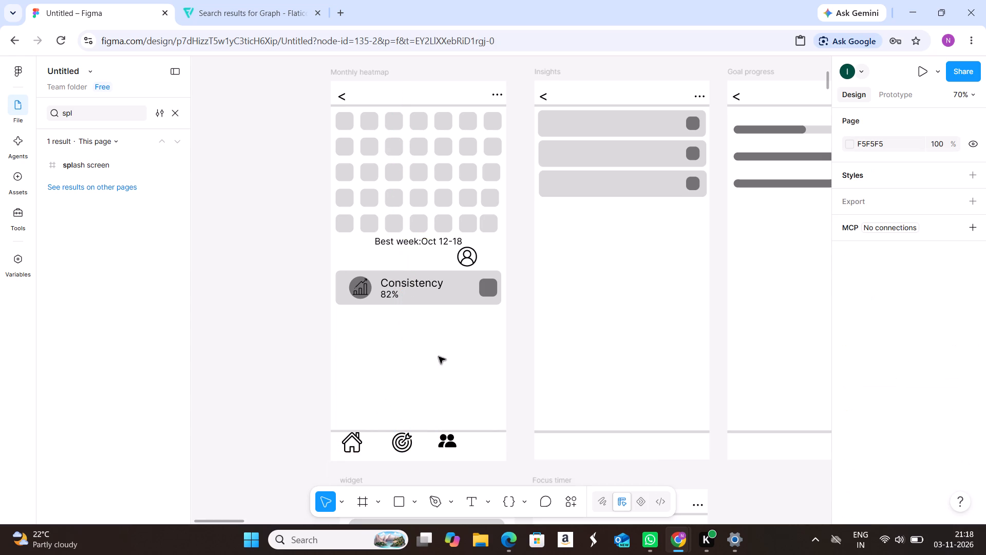
click(445, 447)
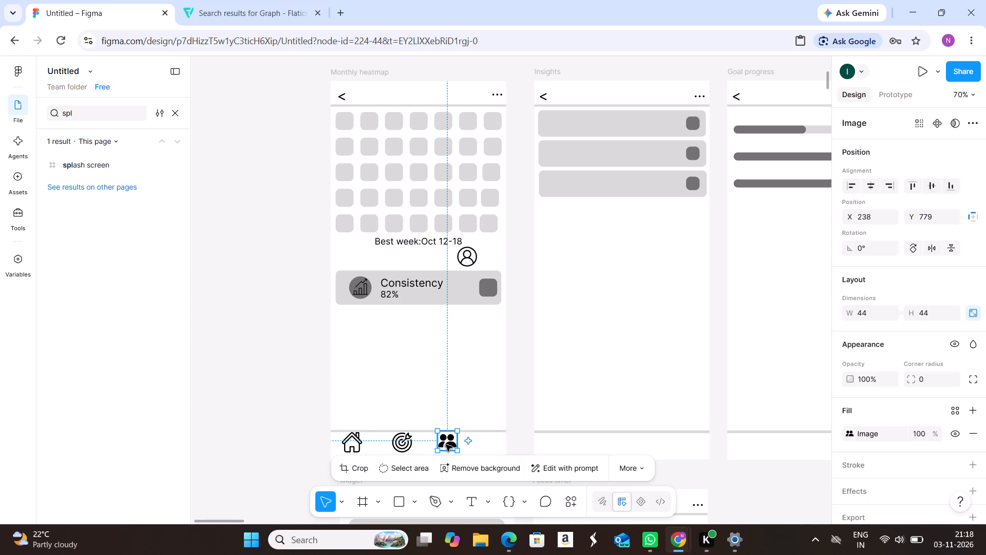
click(446, 440)
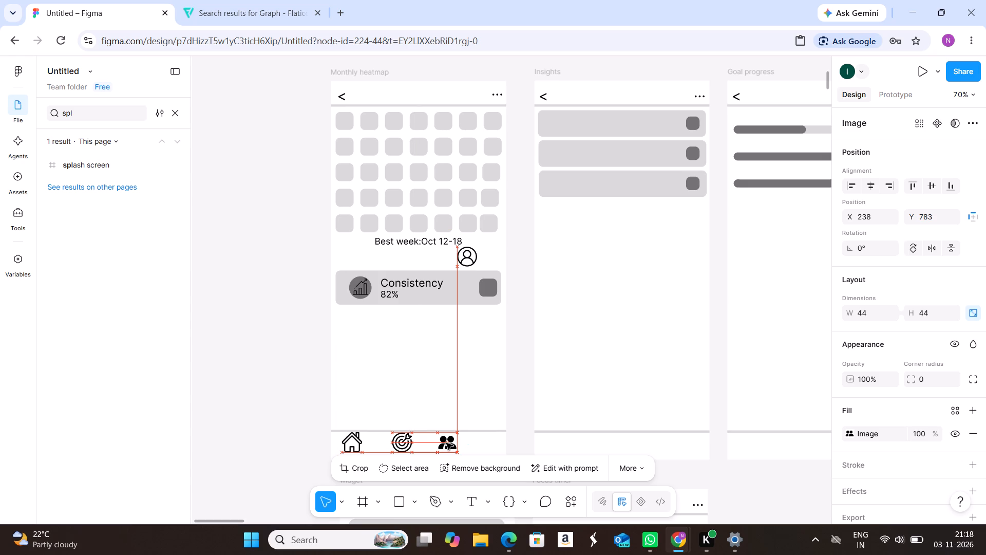
click(447, 399)
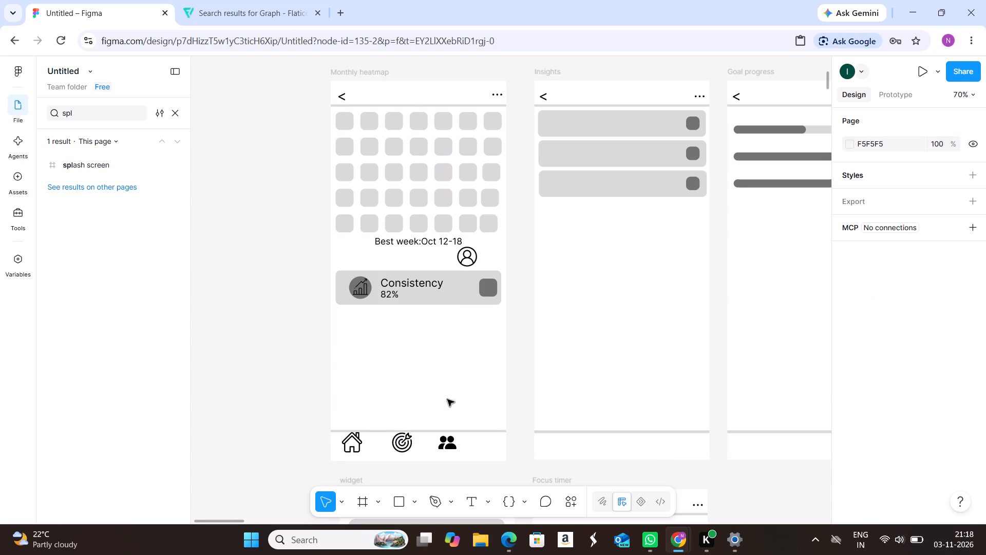
Lower the home, target and people icons in the Monthly heatmap's bottom bar to about Y 794, with the home icon at X 31.
click(401, 449)
drag(402, 439, 402, 445)
click(350, 447)
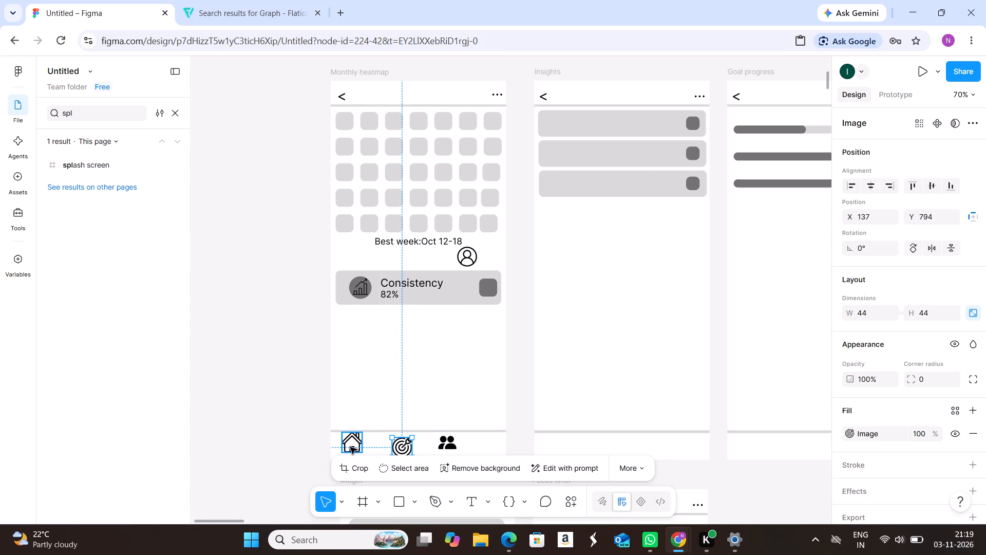
drag(352, 446, 354, 452)
key(ctrl+Down)
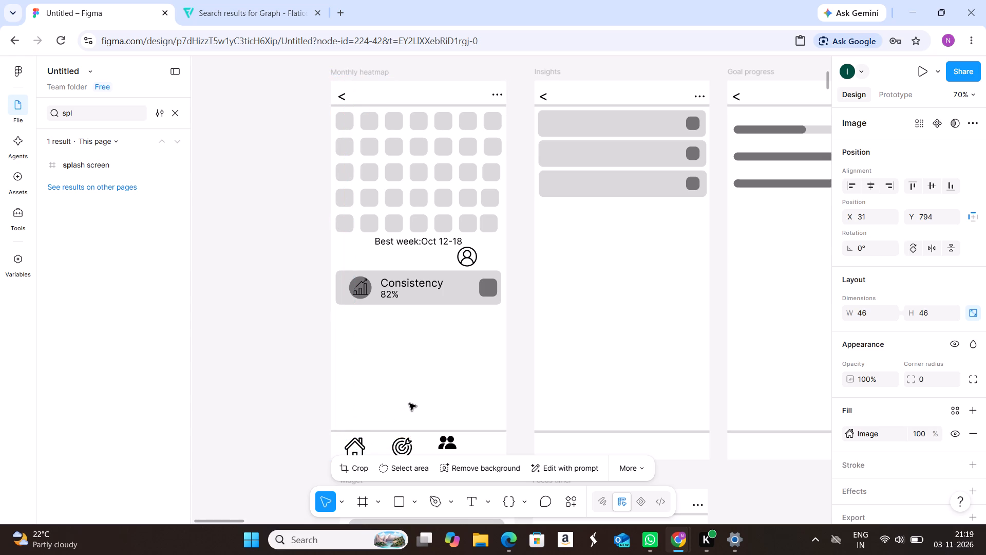
key(Down)
double_click(409, 403)
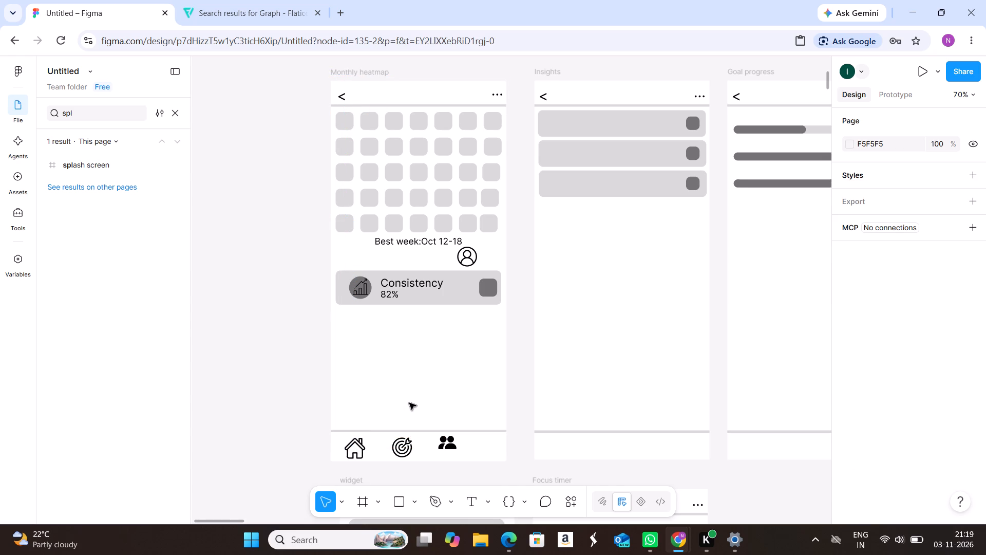
key(ctrl+Down)
click(423, 359)
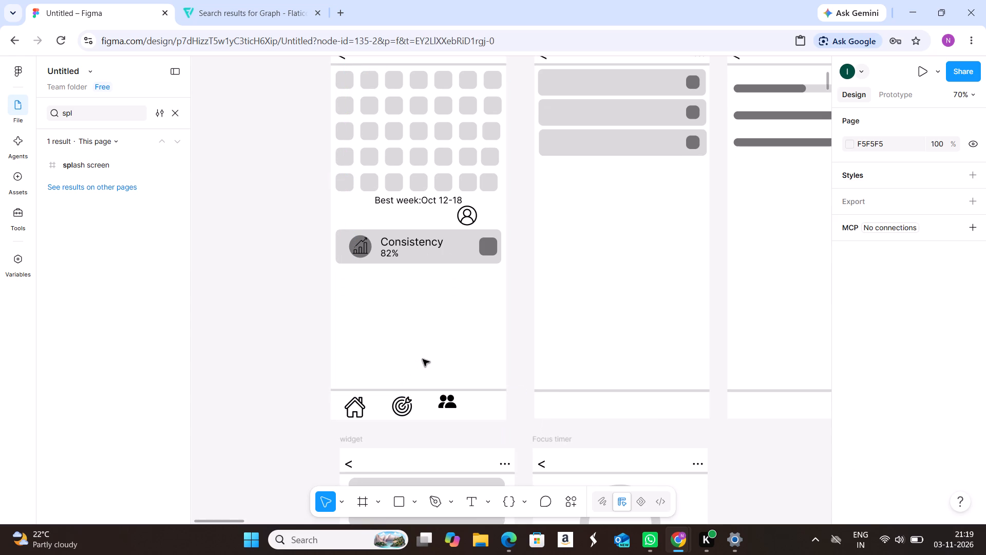
click(445, 400)
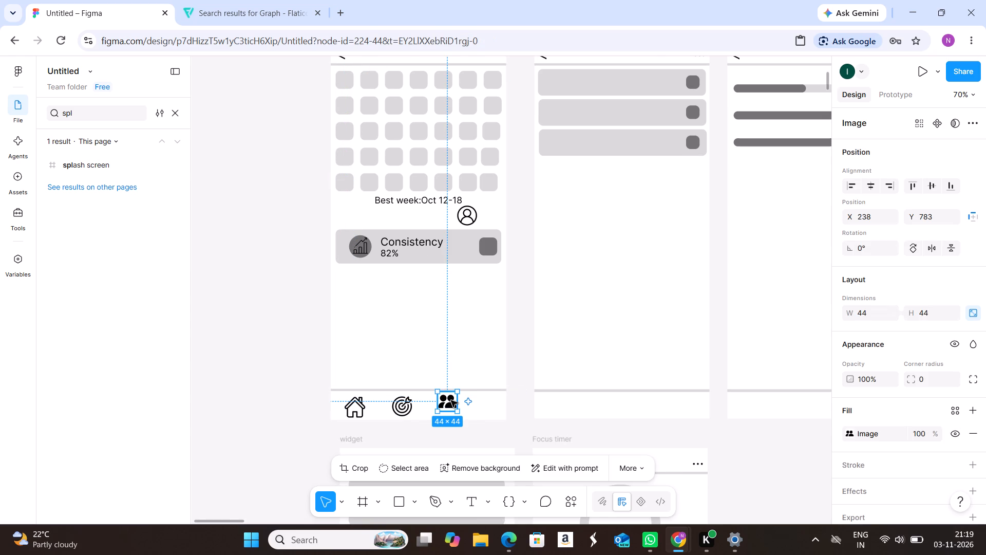
drag(452, 404, 455, 408)
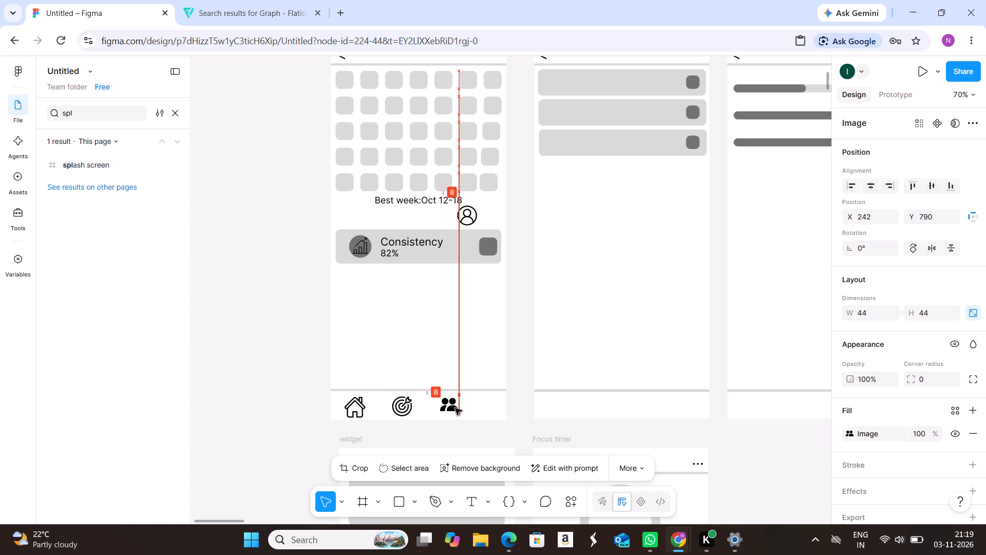
drag(455, 408, 453, 410)
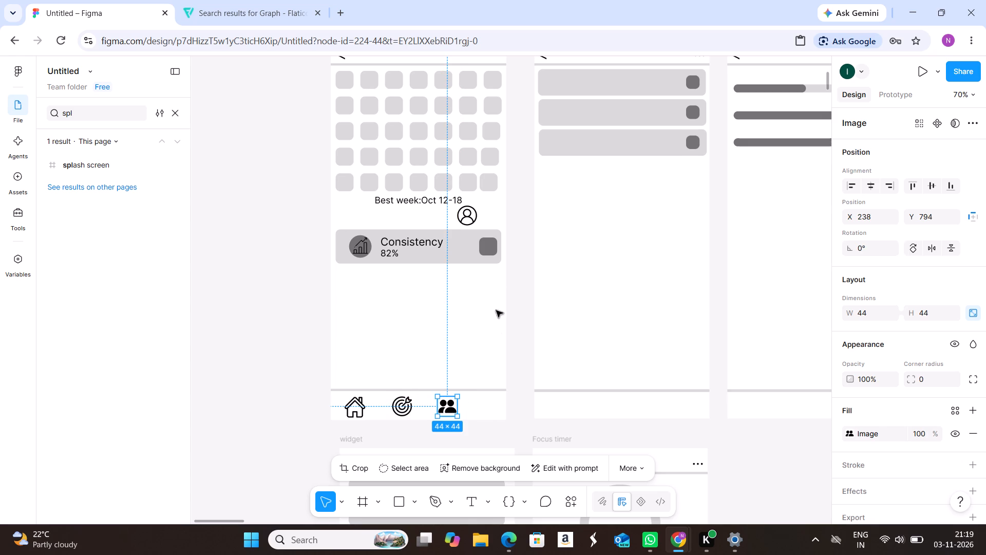
Move the profile icon from above the Consistency card to the end of the Monthly heatmap's bottom bar, about X 326, Y 794.
click(472, 216)
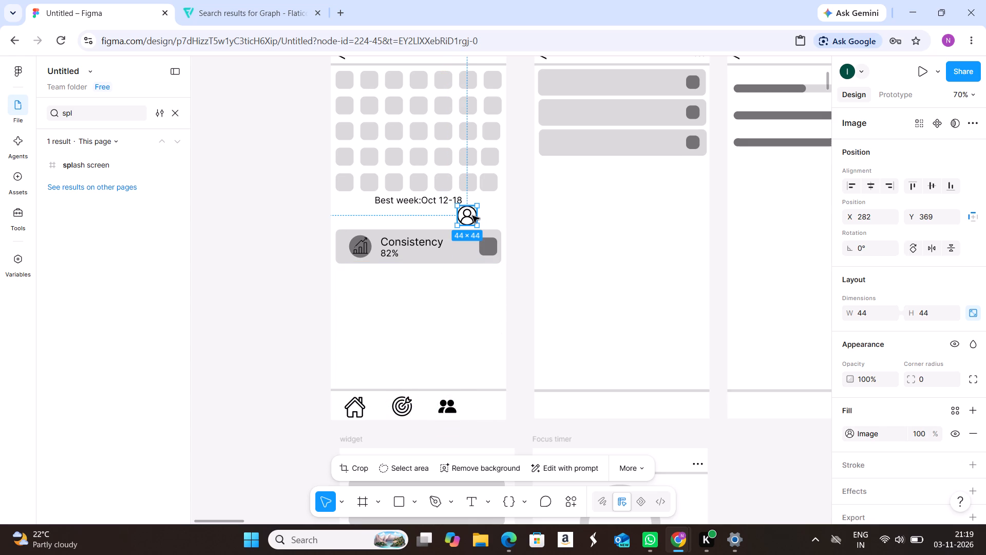
drag(472, 216, 497, 404)
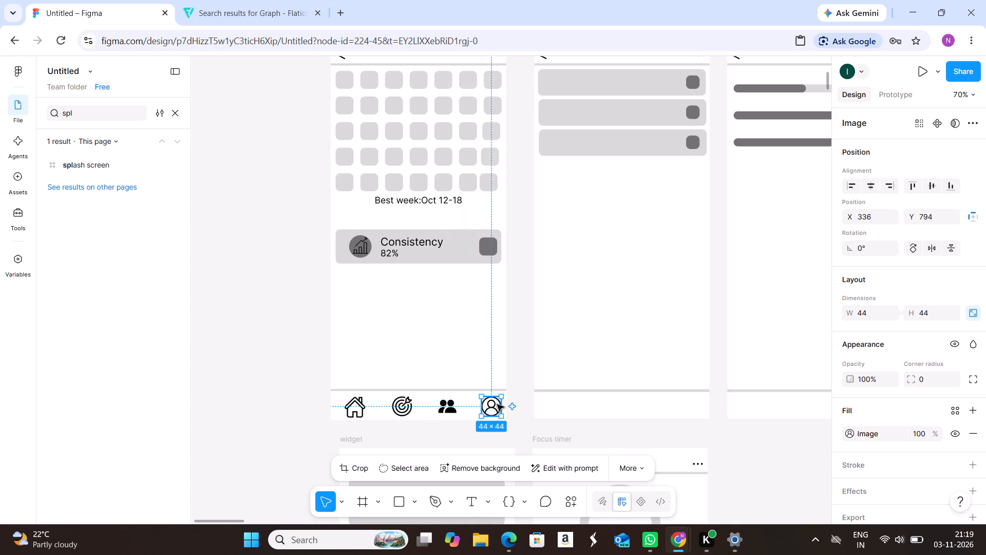
click(494, 402)
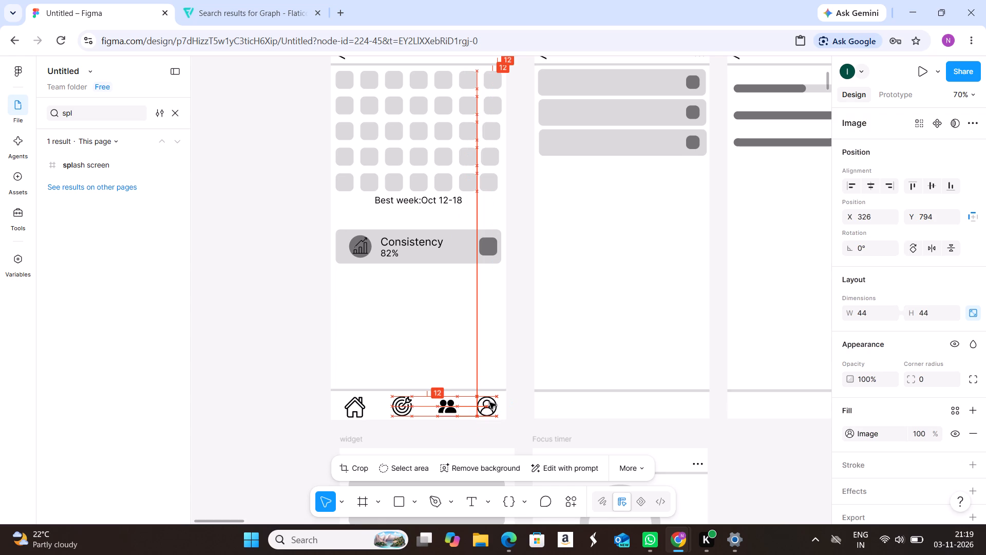
click(442, 336)
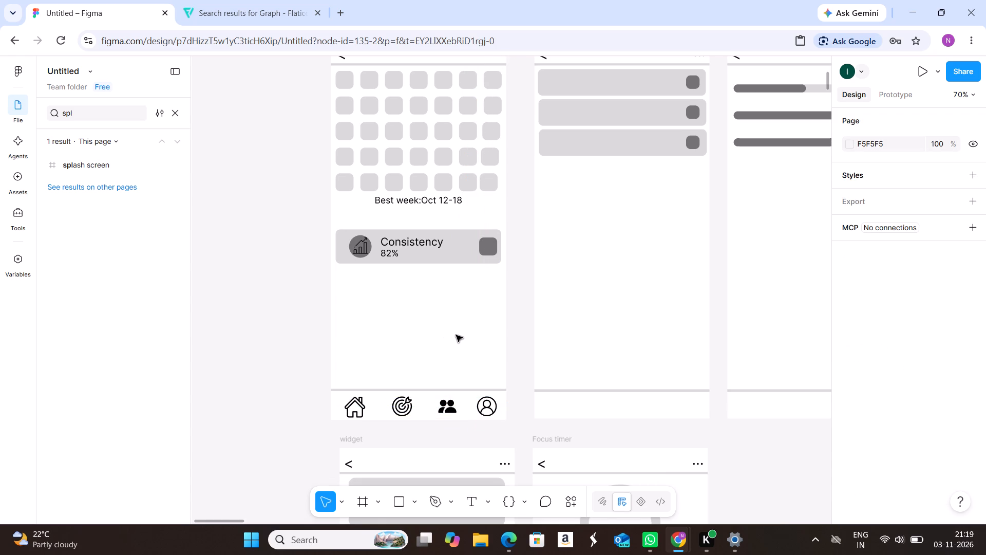
click(456, 335)
Duplicate the Monthly heatmap's home icon and place the copy in the Insights frame's bottom bar at about X 20, Y 793.
click(355, 415)
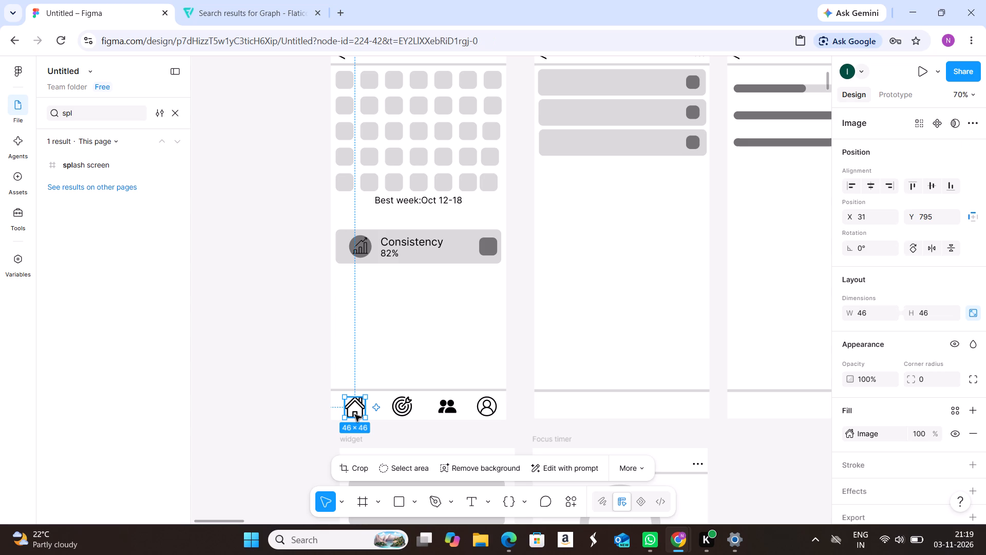
key(ctrl+d)
drag(355, 415, 553, 414)
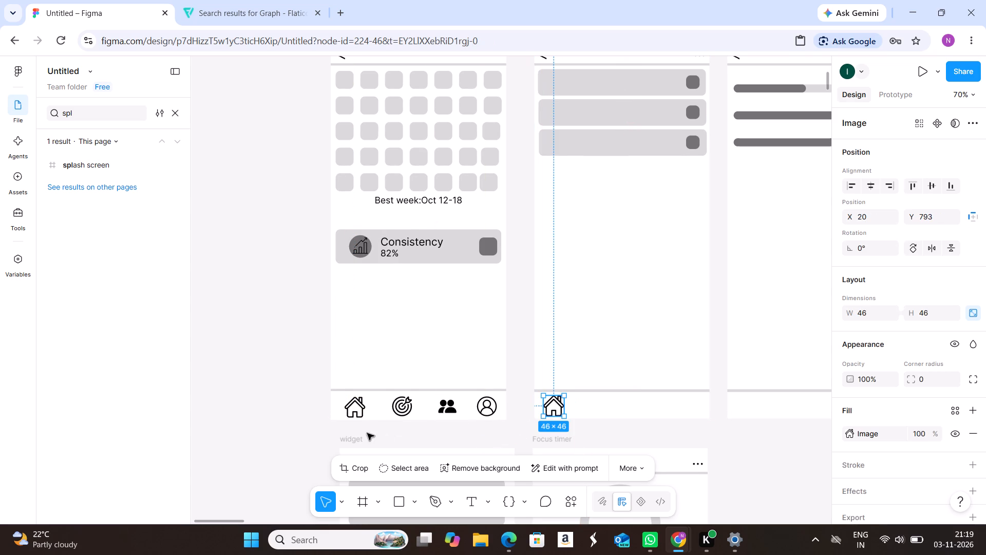
Duplicate the Monthly heatmap's target icon and place the copy in the Insights frame's bottom bar at about X 138, Y 793.
click(397, 409)
key(ctrl+d)
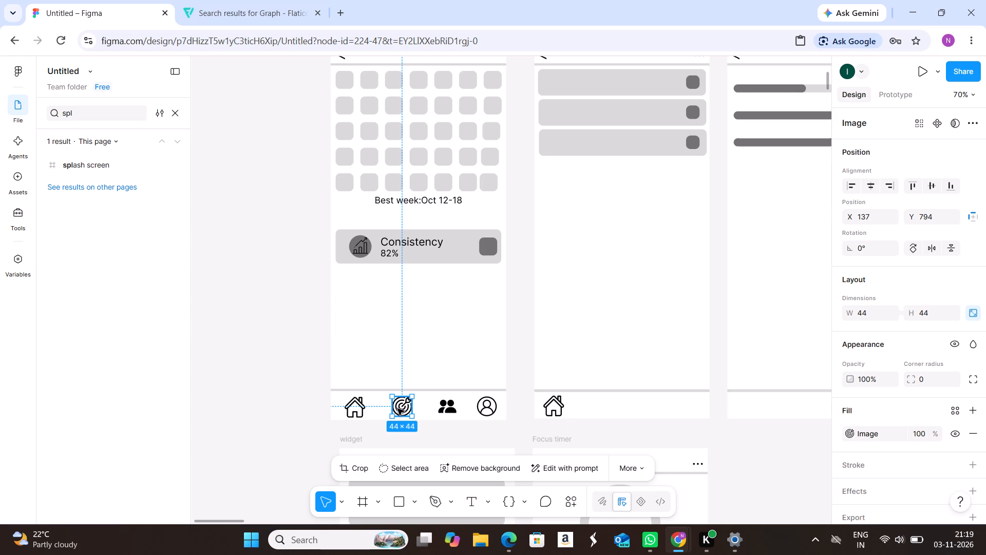
drag(397, 409, 603, 408)
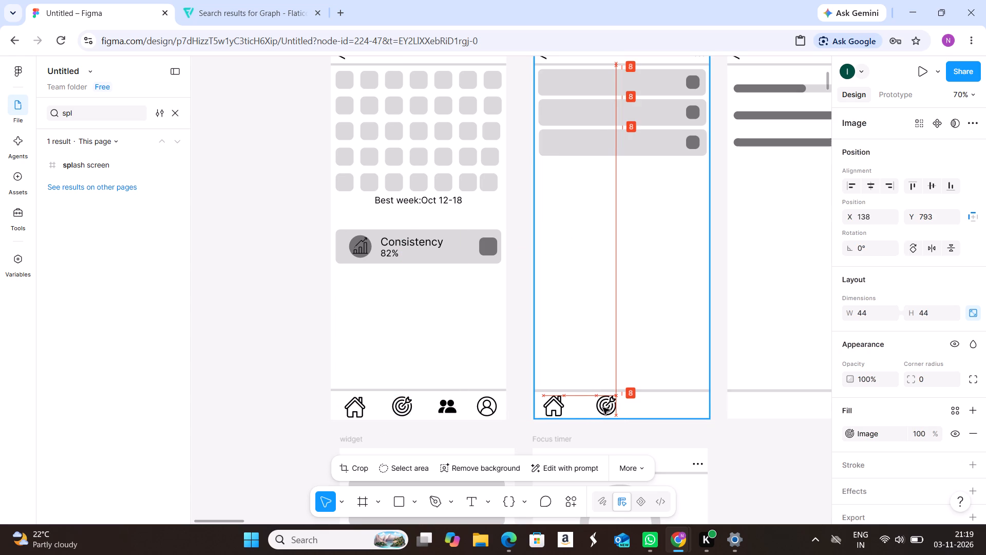
drag(603, 408, 601, 408)
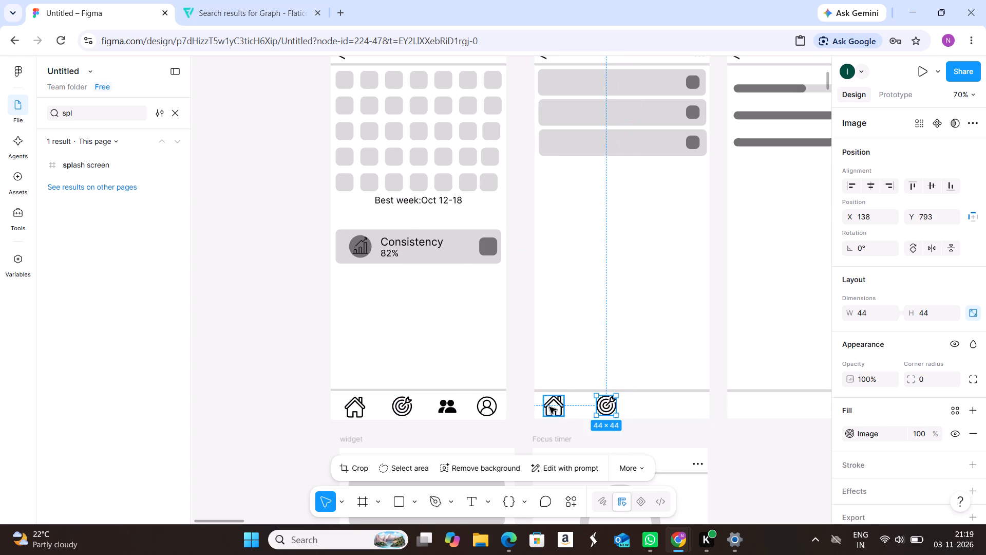
Shift the home and target icons slightly further right in the Insights bottom bar, with the target icon at about X 160.
click(549, 407)
drag(549, 407, 558, 407)
click(603, 407)
drag(603, 407, 612, 407)
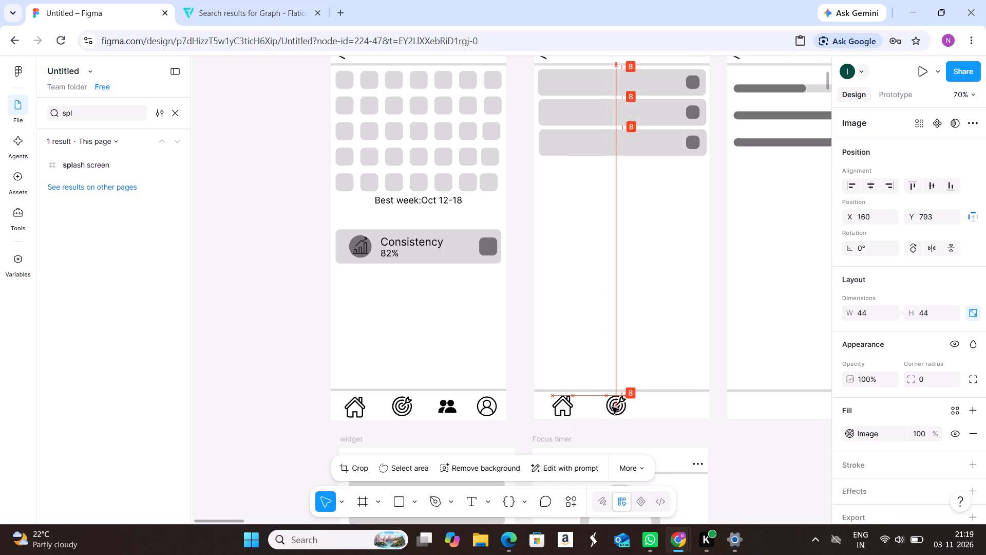
Nudge the target icon in the Insights bottom bar closer to the home icon, at about X 152, Y 793.
drag(612, 407, 610, 410)
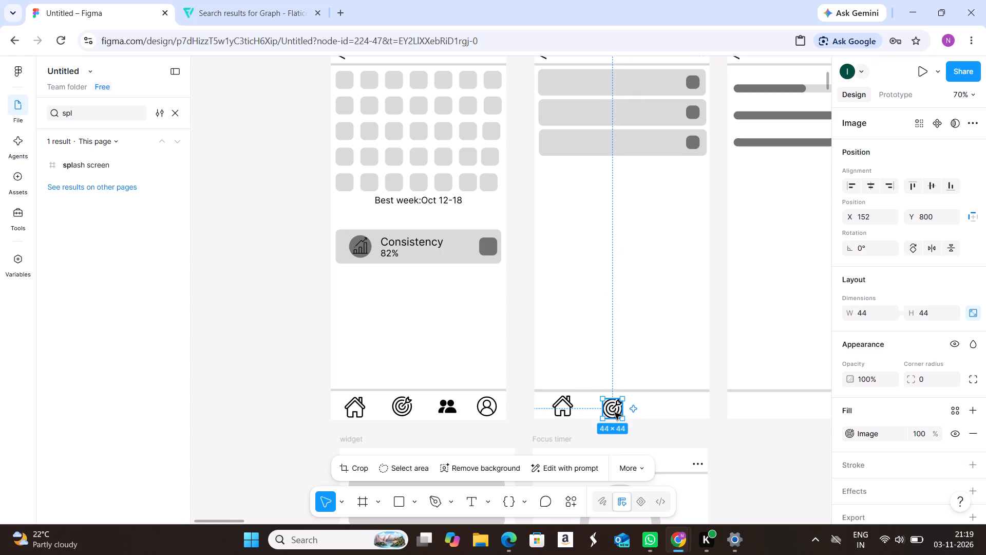
click(615, 413)
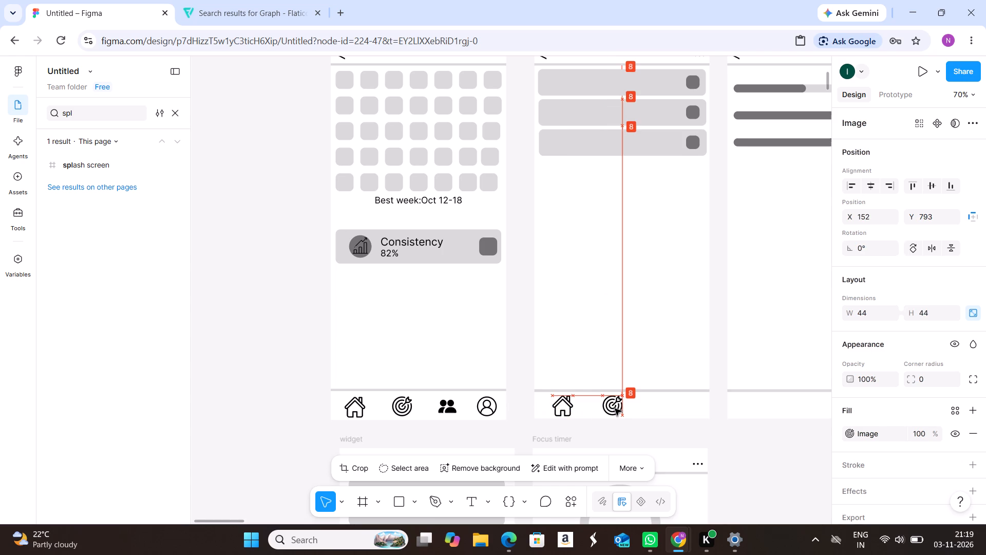
Duplicate the Monthly heatmap's people icon and place the copy in the Insights frame's bottom bar at about X 250, Y 793.
click(448, 412)
key(ctrl+d)
drag(448, 412, 641, 411)
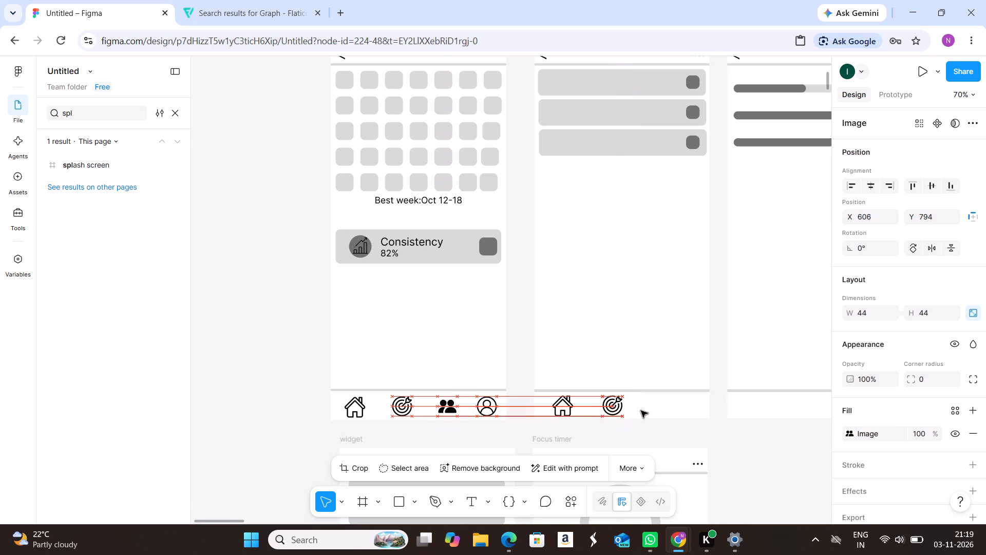
drag(641, 411, 656, 411)
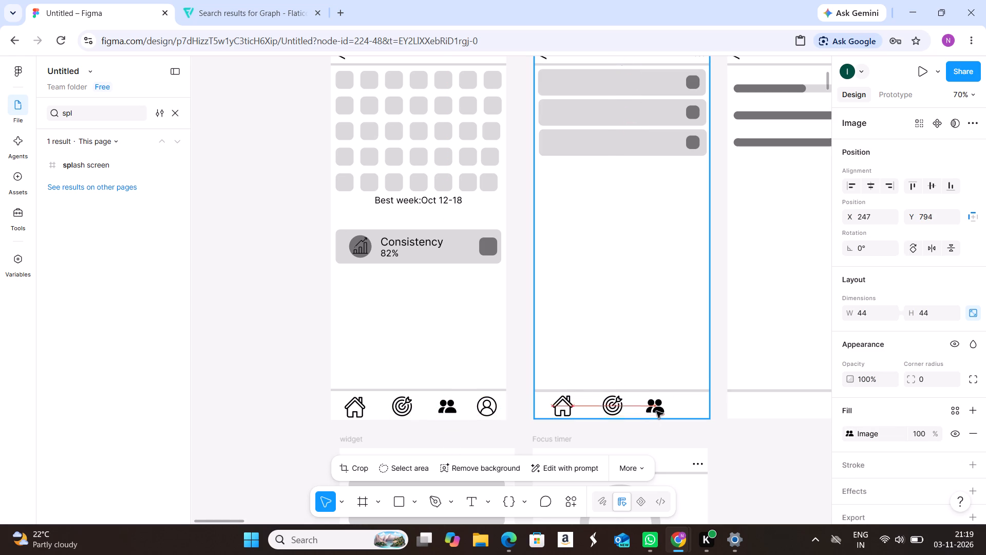
drag(656, 411, 658, 411)
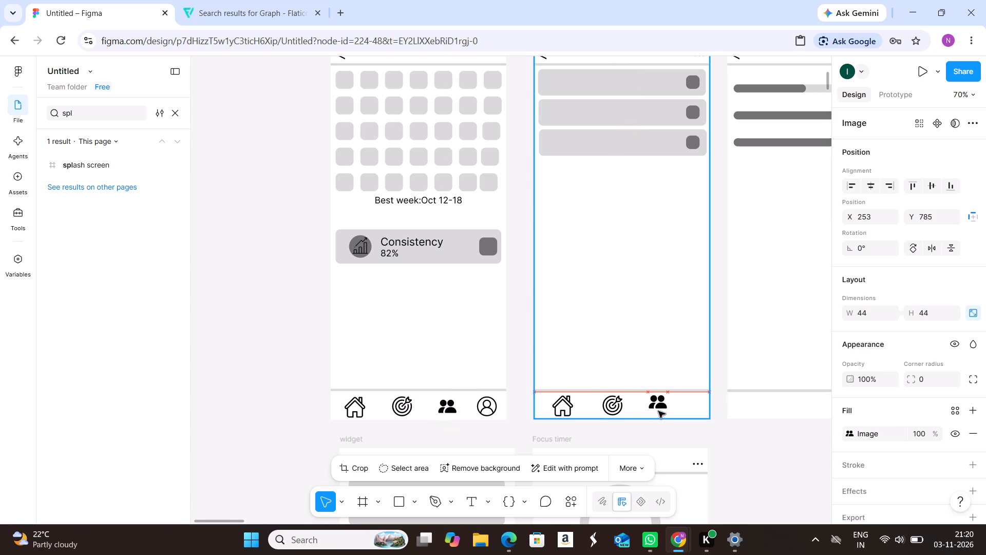
drag(658, 411, 657, 411)
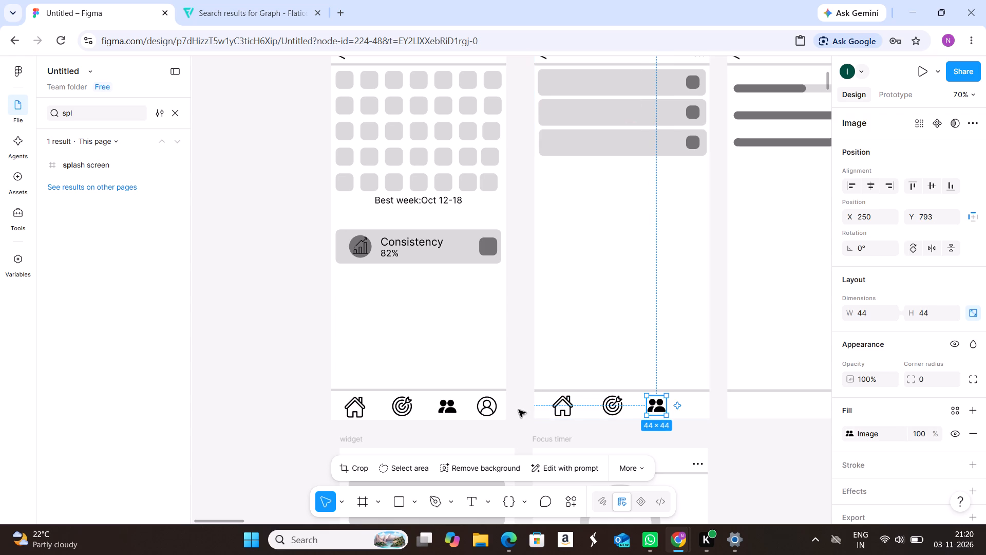
Duplicate the Monthly heatmap's profile icon and place the copy at the end of the Insights bottom bar, about X 324, Y 793.
click(488, 405)
key(ctrl+d)
drag(488, 405, 624, 424)
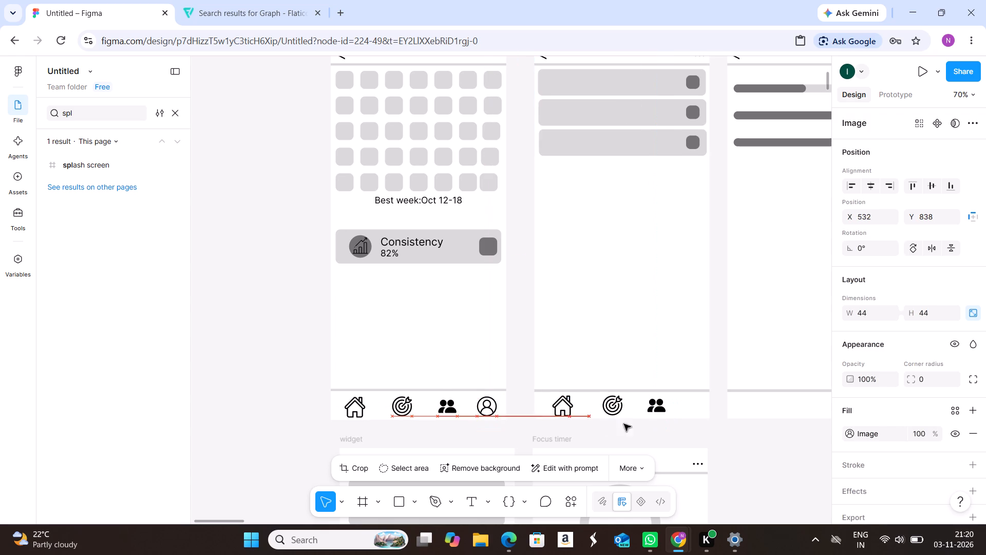
drag(624, 424, 691, 404)
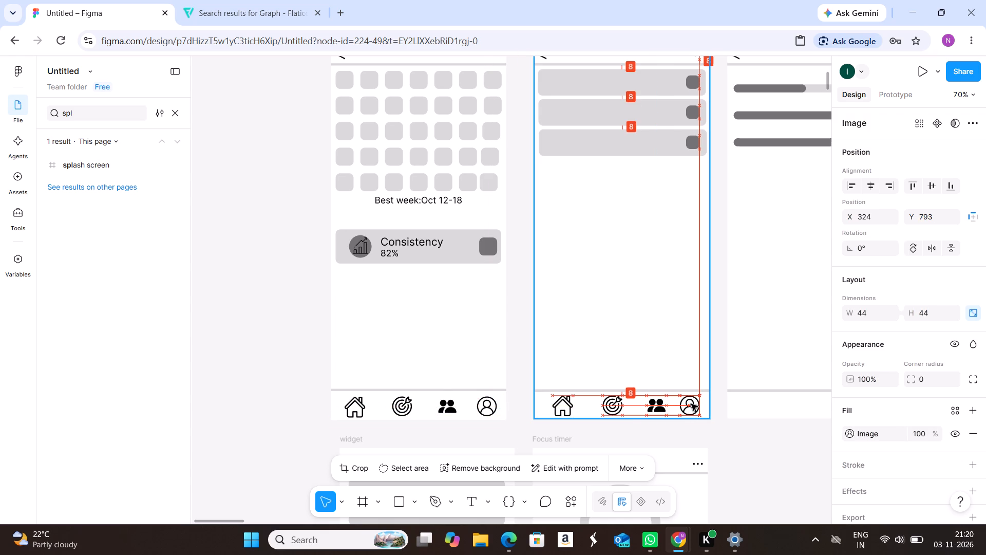
drag(691, 404, 691, 403)
click(661, 341)
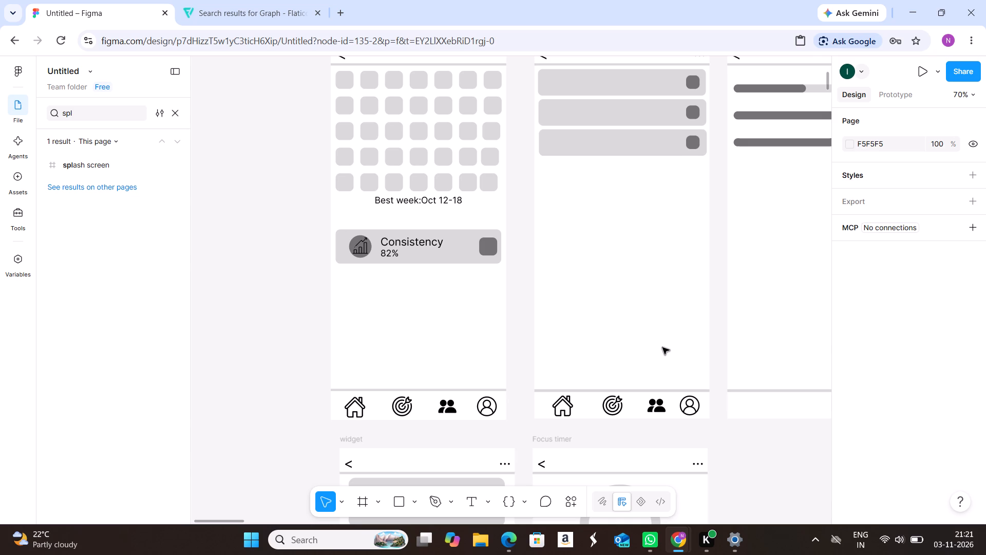
click(662, 346)
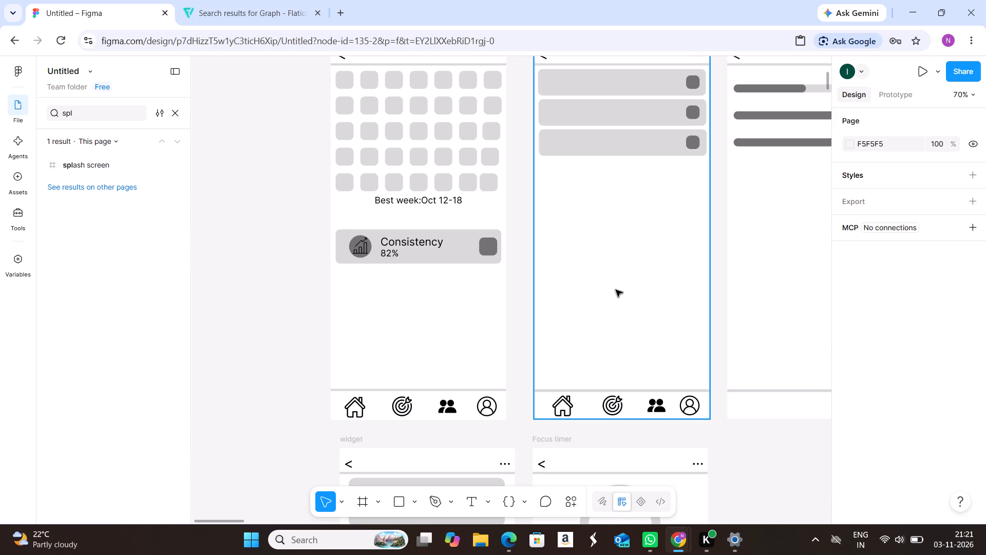
Start a new text layer in the empty area below the three cards of the Insights frame.
key(ctrl+Down)
key(ctrl+Down)
key(ctrl+Up)
key(ctrl+Up)
key(ctrl+Up)
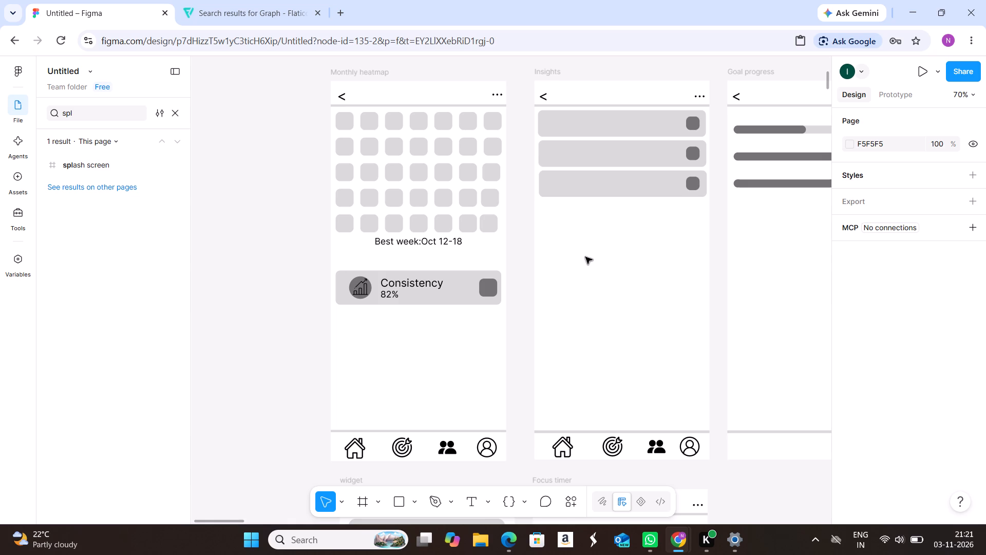
click(585, 256)
key(t)
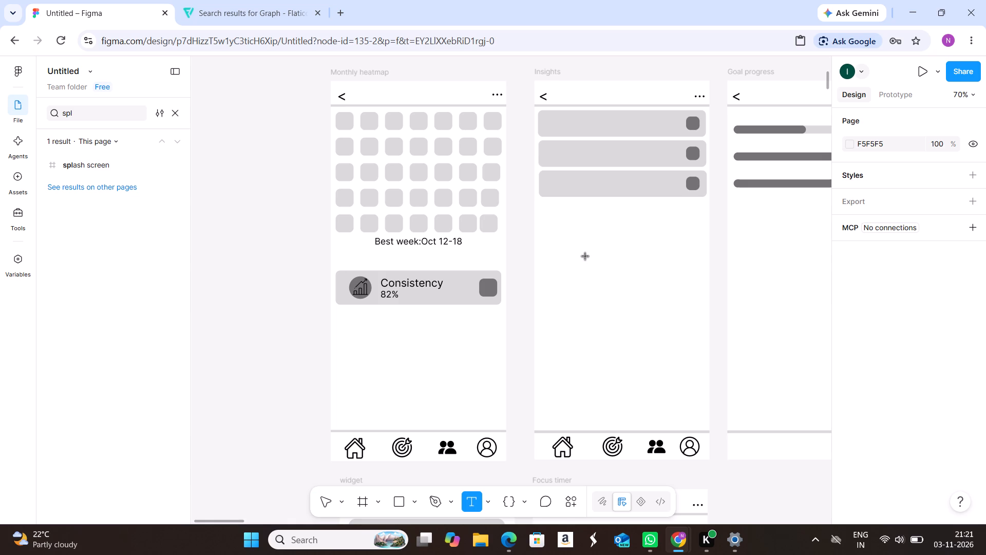
click(585, 256)
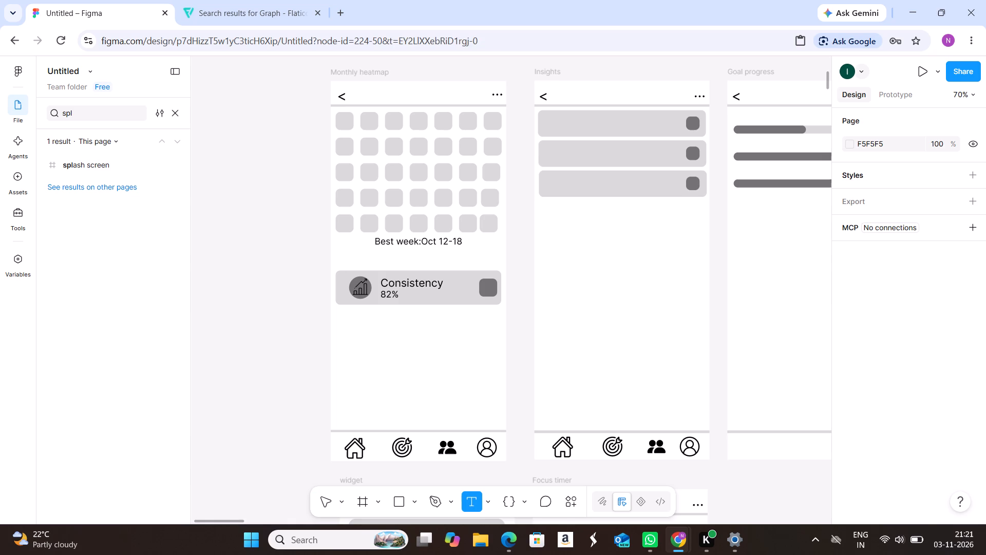
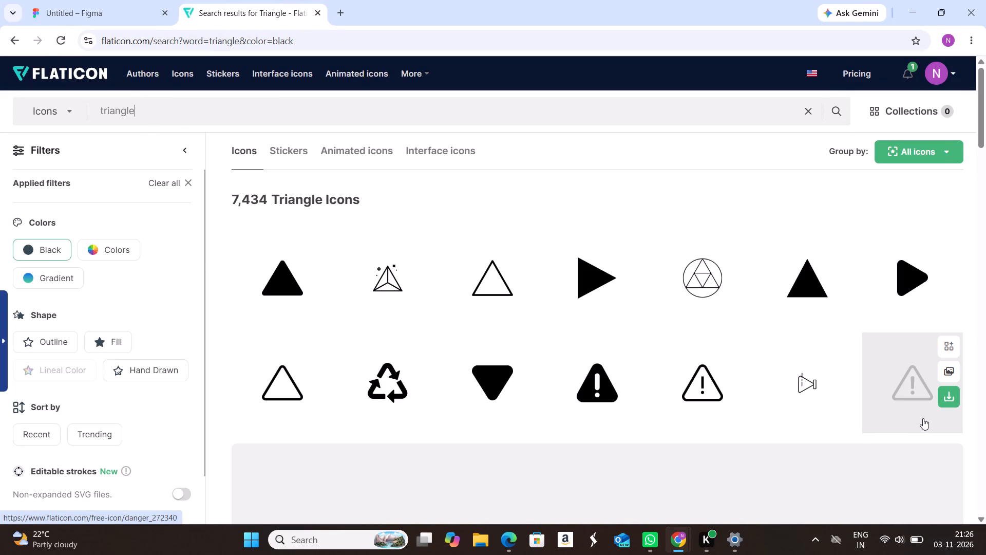
Copy the outlined danger triangle icon with exclamation mark as PNG from Flaticon and paste it into the Figma wireframe.
click(913, 412)
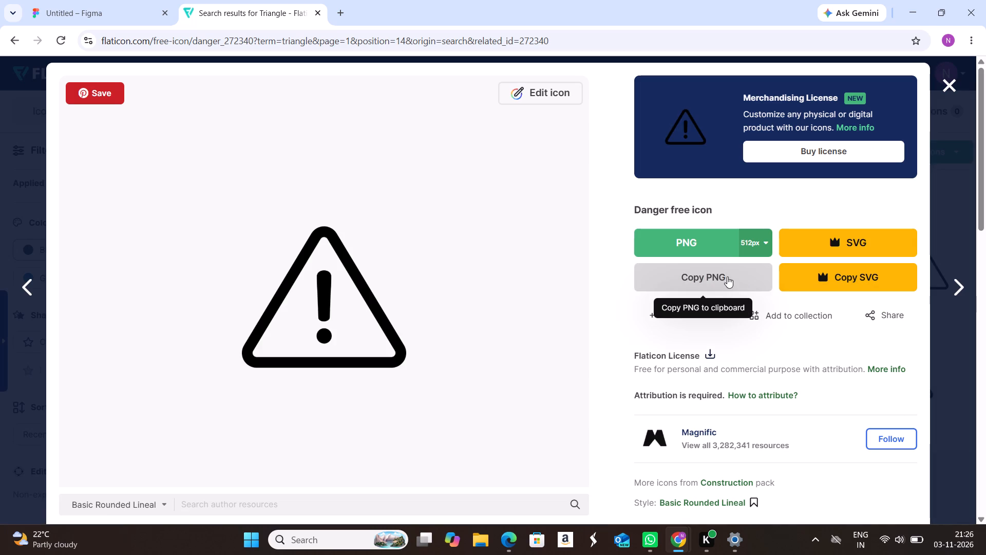
click(727, 276)
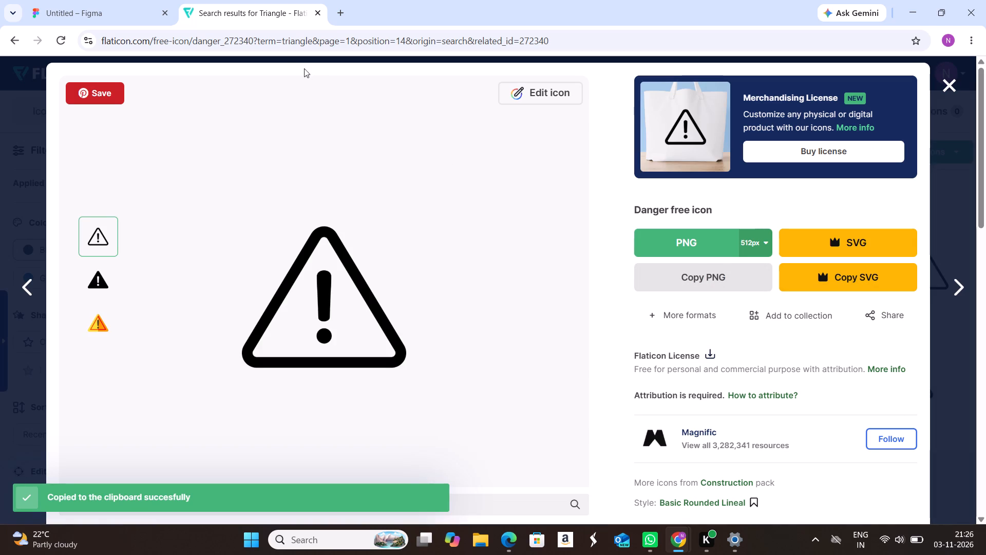
click(128, 16)
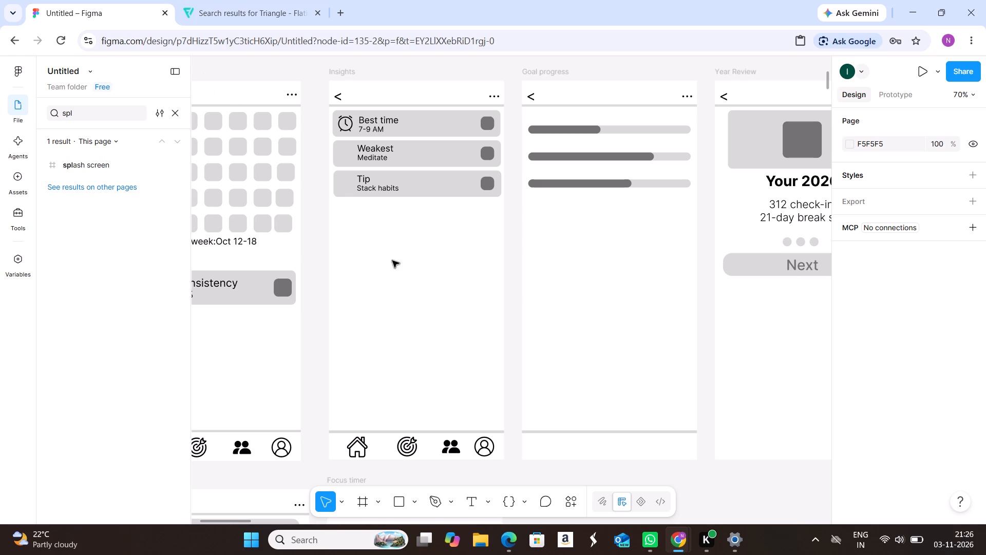
key(ctrl+v)
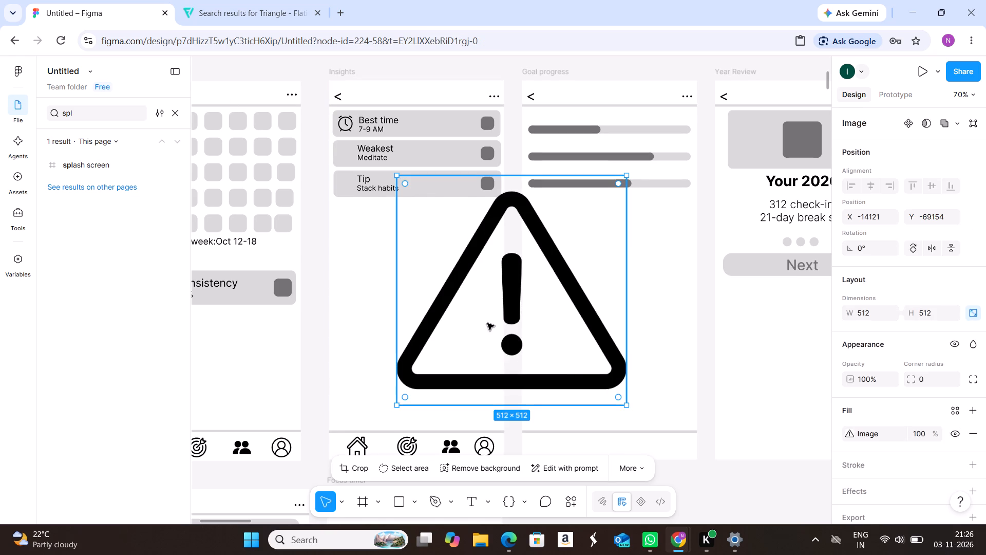
Scale the pasted warning triangle down to 35 × 35, matching the clock icon in the Best time card.
drag(628, 404, 481, 263)
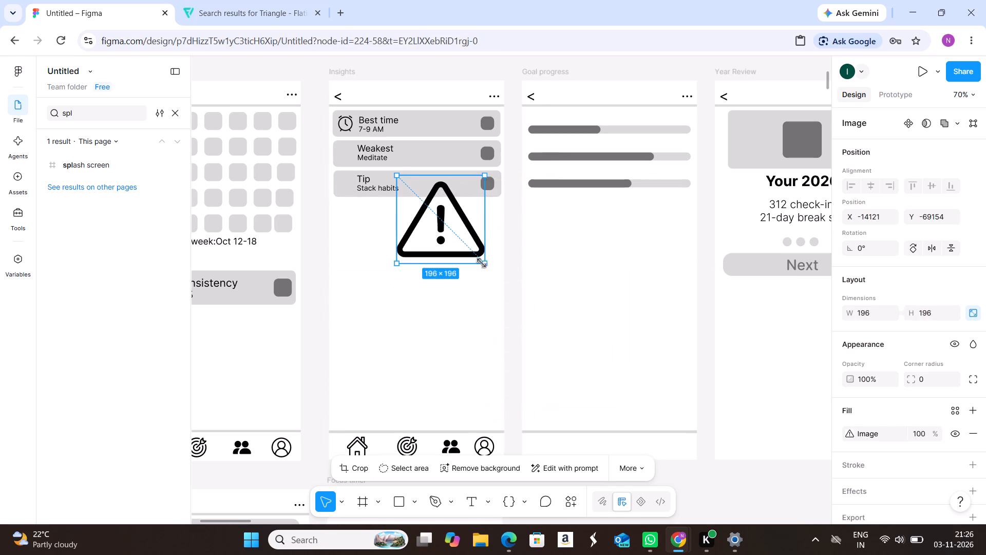
drag(481, 263, 445, 230)
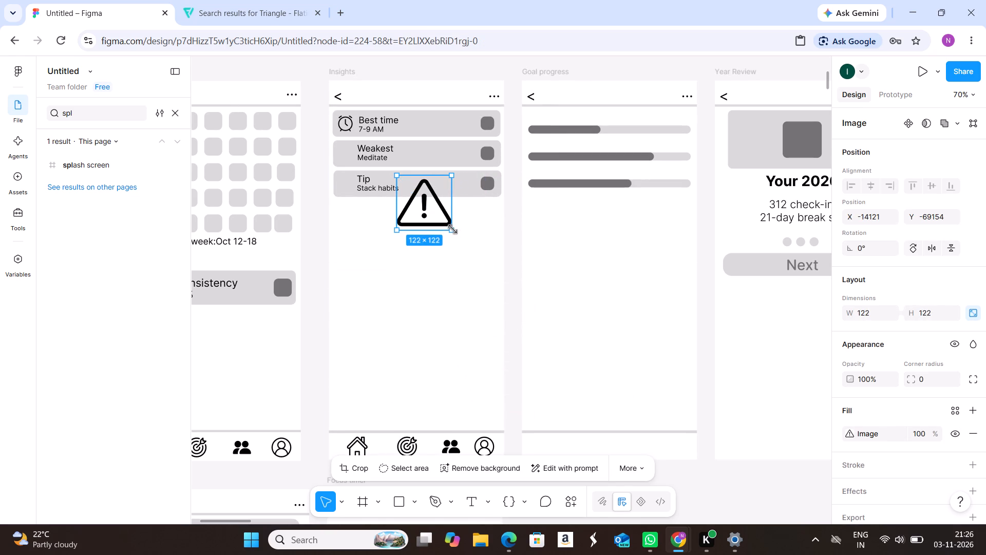
drag(451, 229, 421, 195)
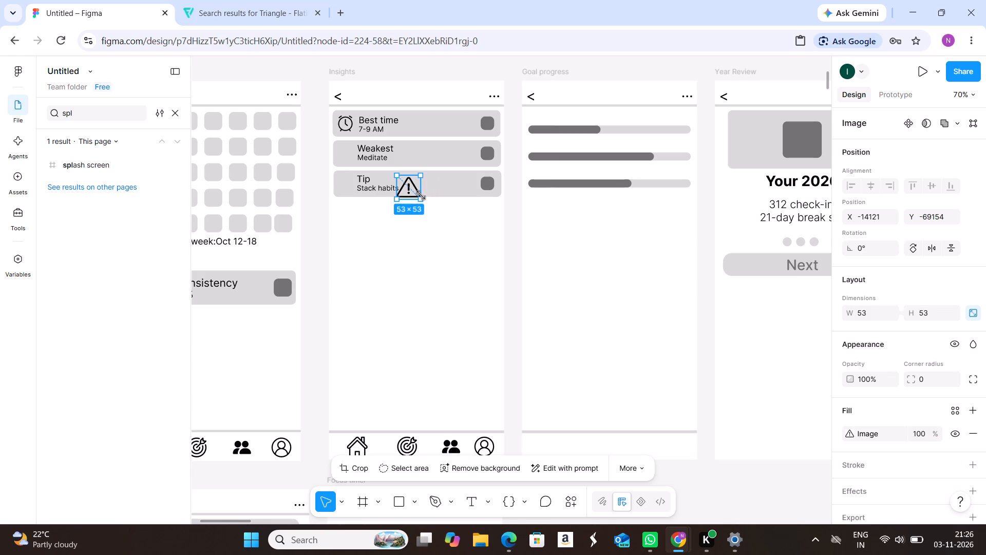
drag(421, 195, 418, 192)
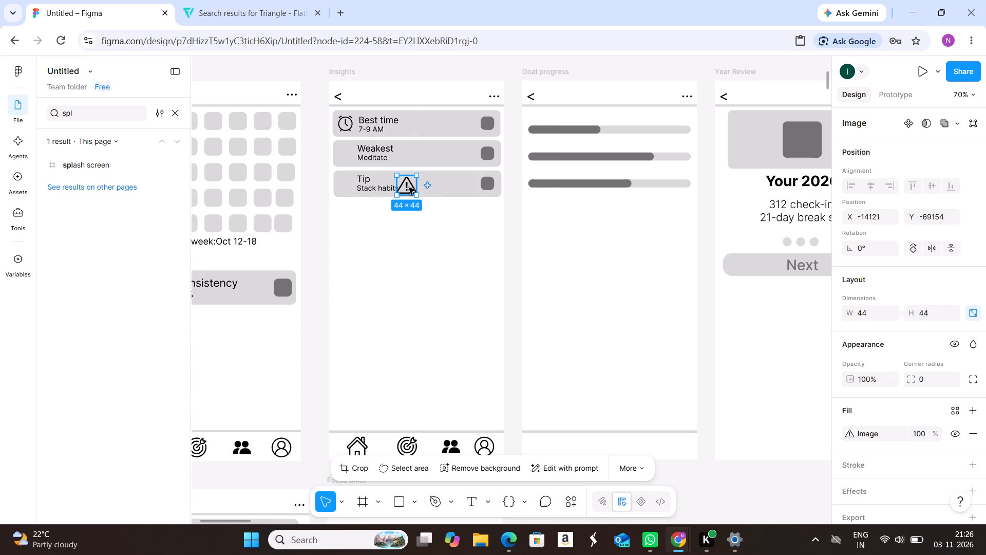
click(349, 127)
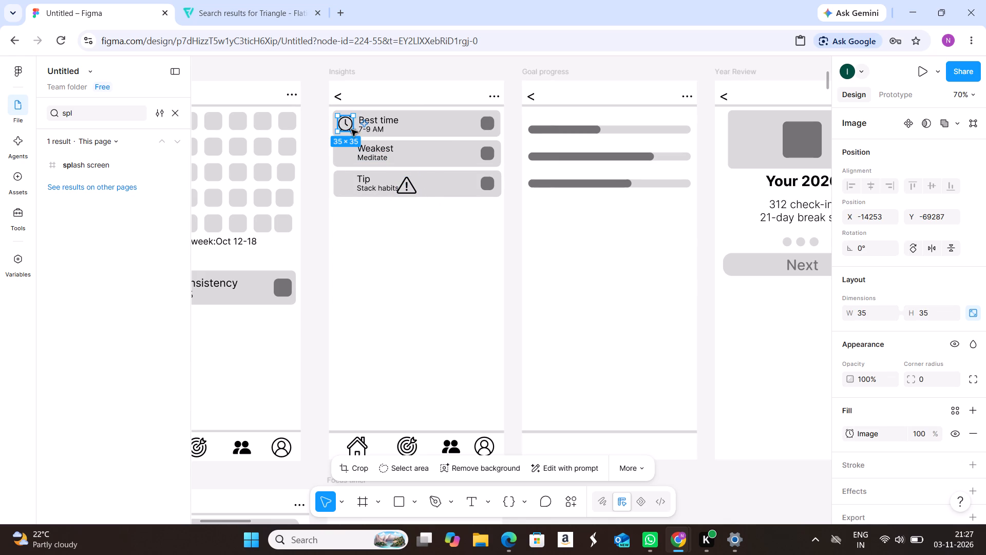
click(403, 183)
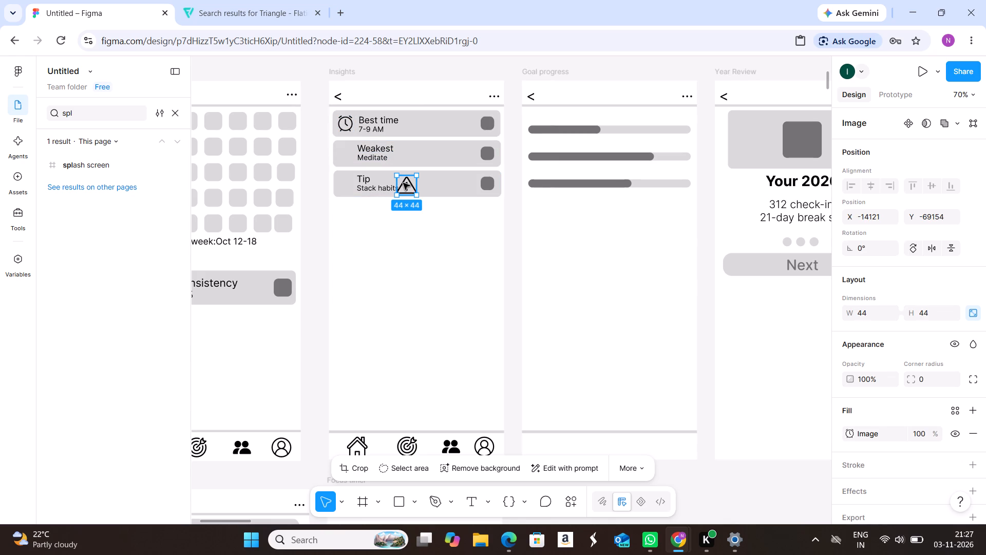
drag(415, 197, 413, 193)
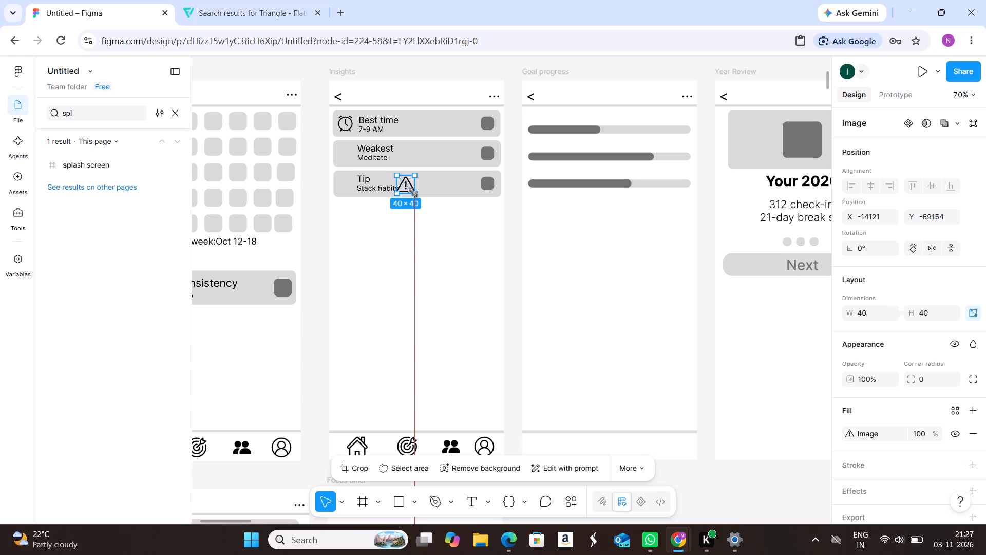
drag(413, 193, 410, 190)
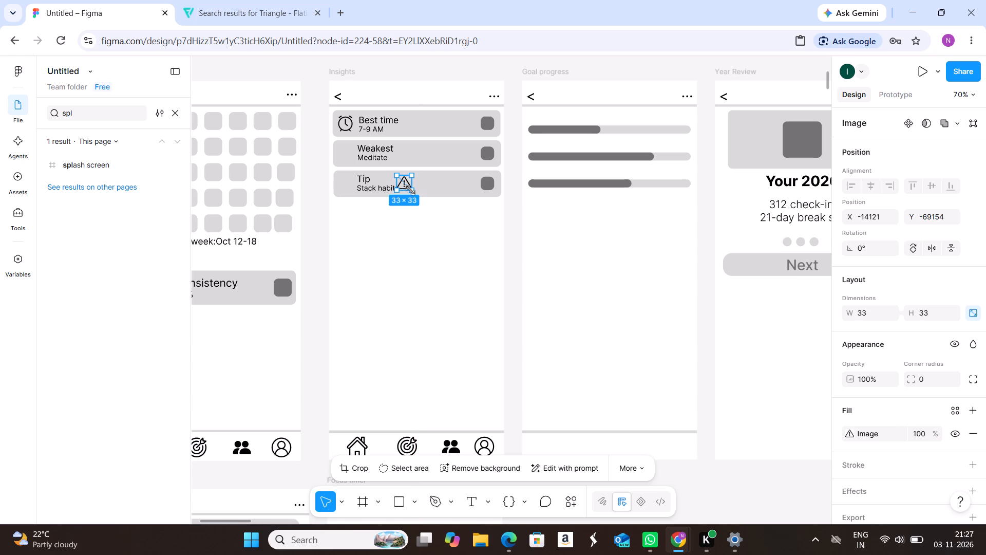
drag(410, 190, 410, 191)
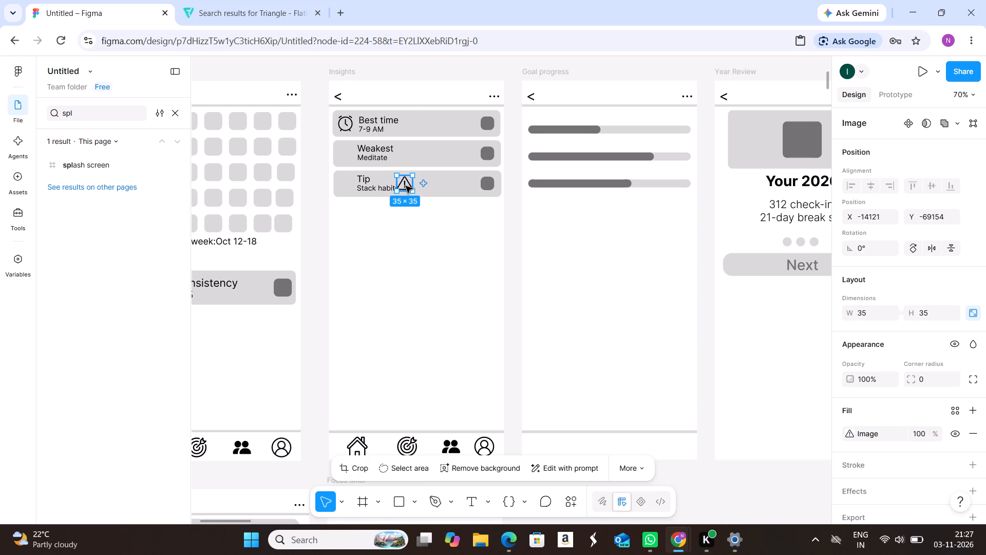
Place the warning triangle in front of the Weakest text, aligned under the clock icon at about X -14253, Y -69223.
drag(406, 186, 345, 155)
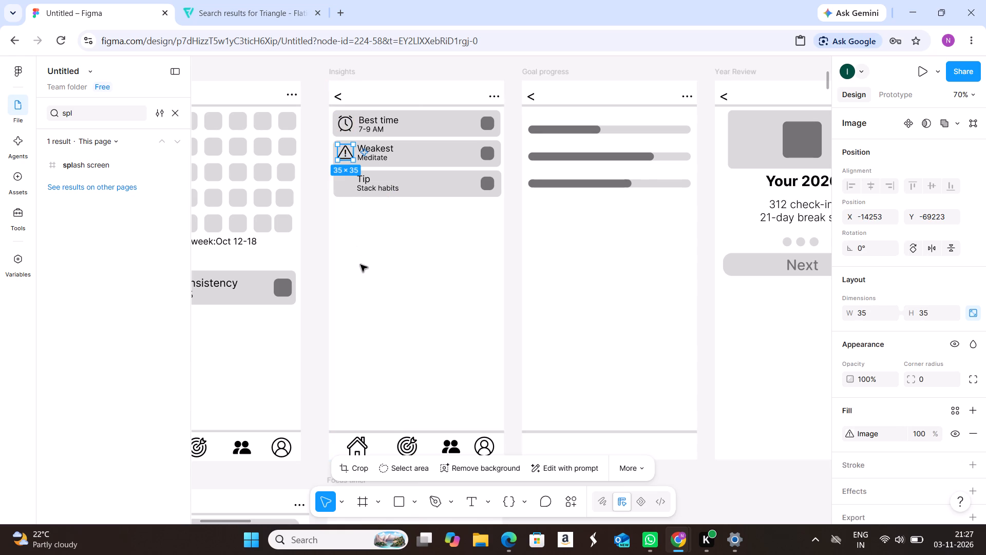
click(361, 267)
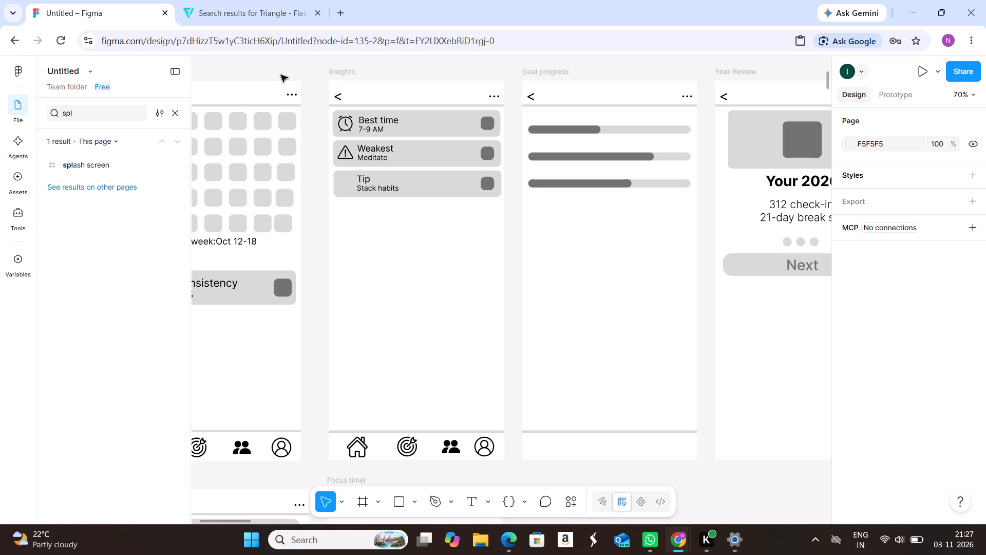
Switch back to Flaticon and search the black icons for "tip".
click(269, 11)
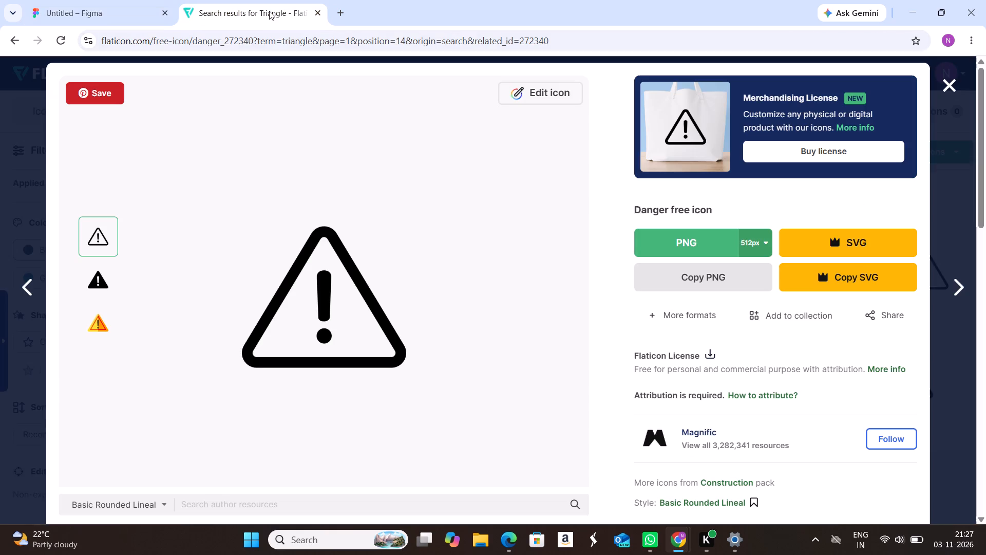
click(23, 45)
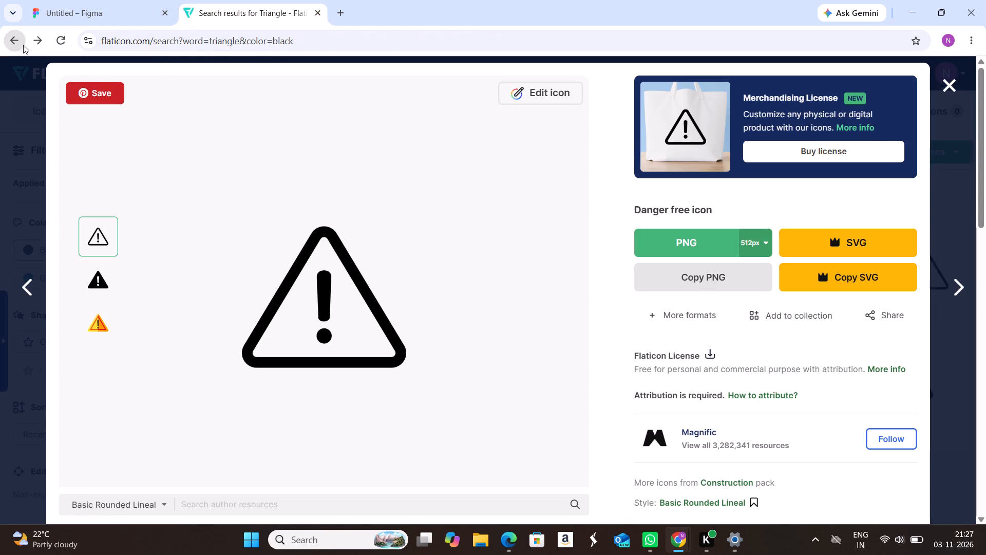
drag(143, 113, 77, 106)
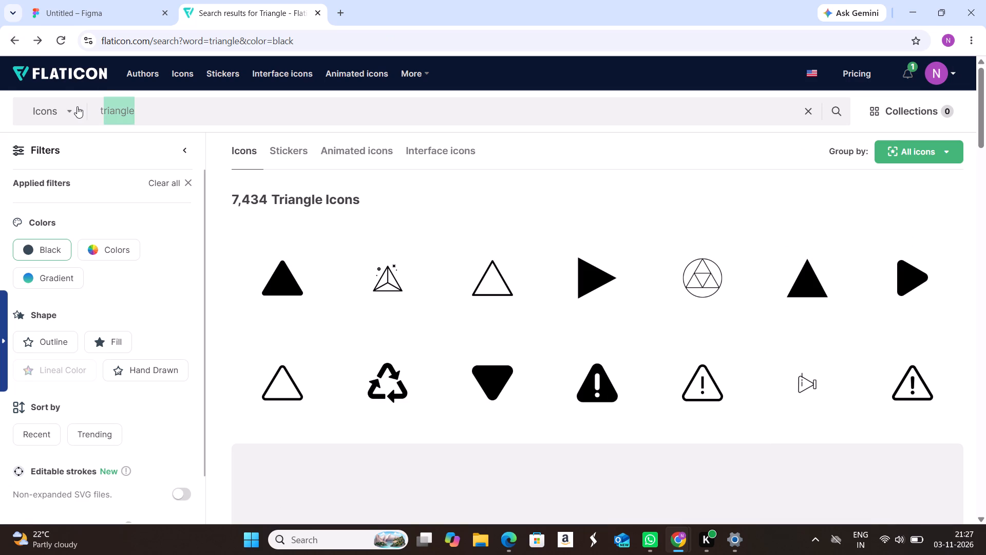
key(BackSpace)
text(tip)
key(Return)
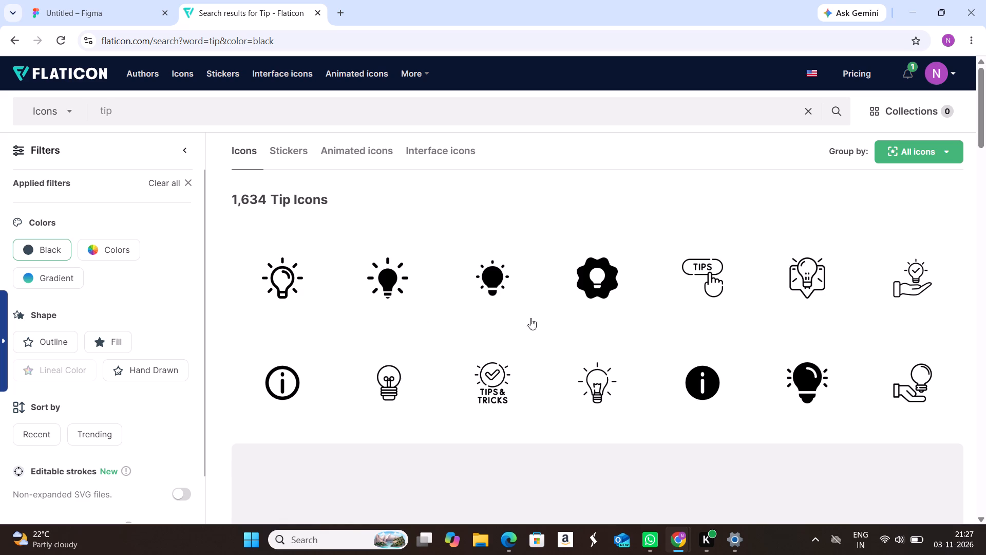
Copy the outlined Idea light bulb icon with rays as PNG and paste it into the Figma wireframe.
click(587, 372)
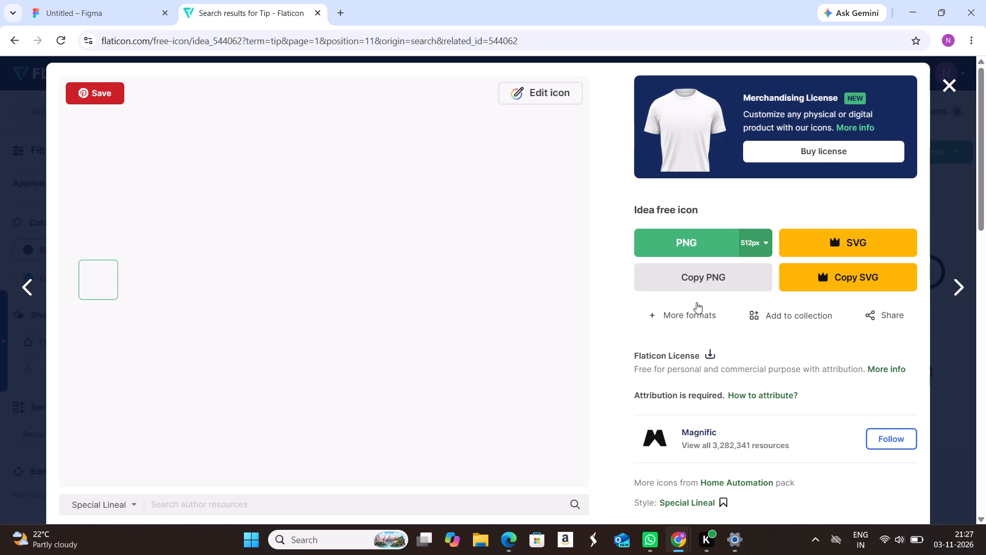
click(698, 283)
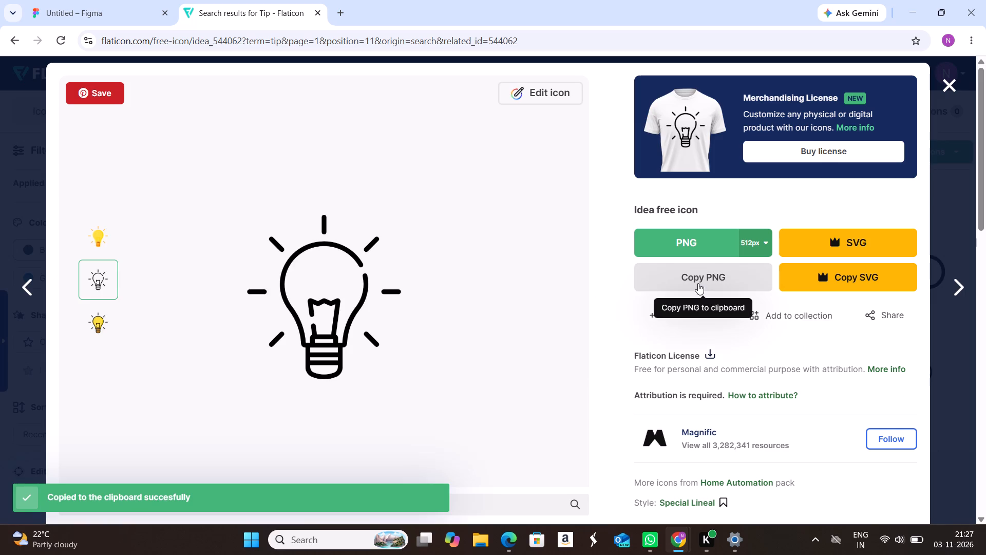
click(109, 6)
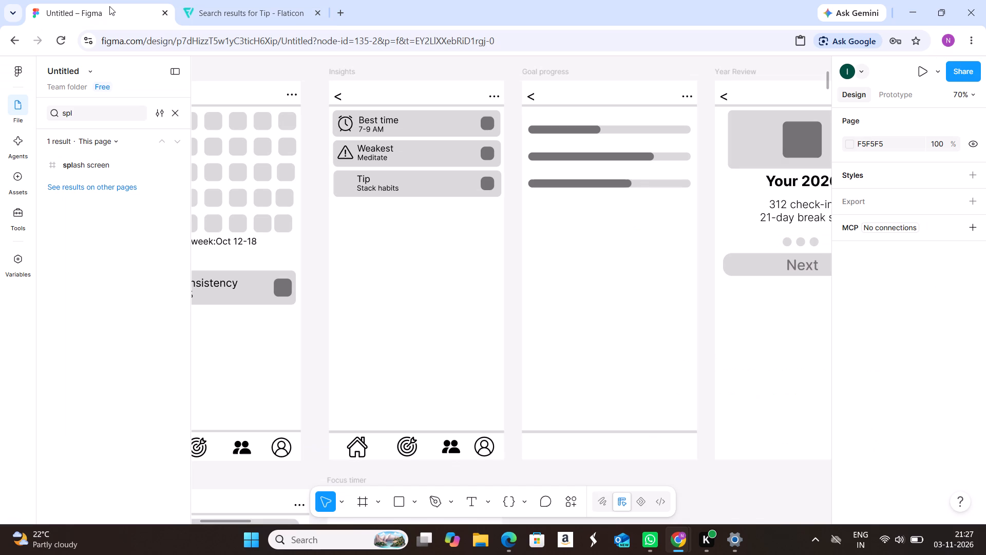
key(ctrl+v)
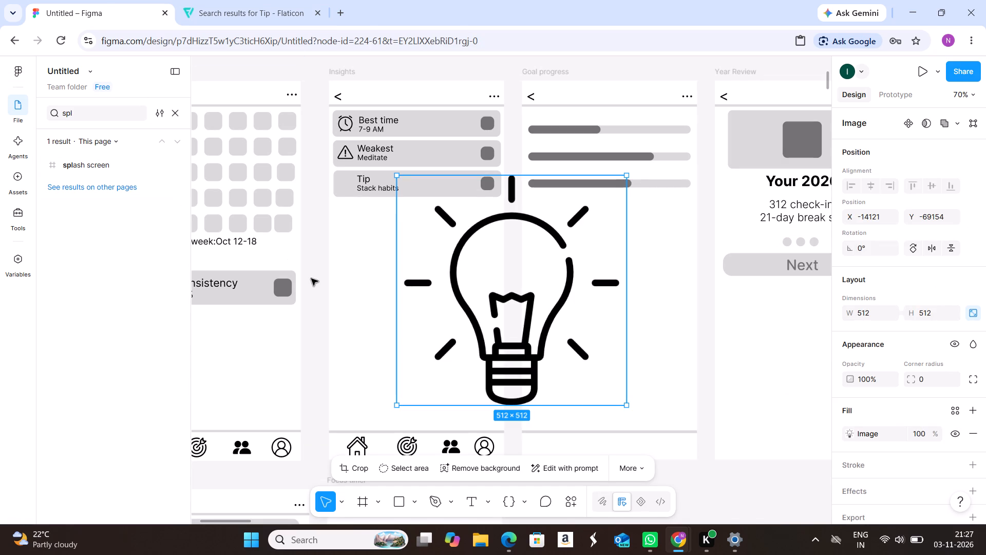
Scale down the pasted light bulb icon and set its size to 35 × 35.
drag(628, 405, 562, 332)
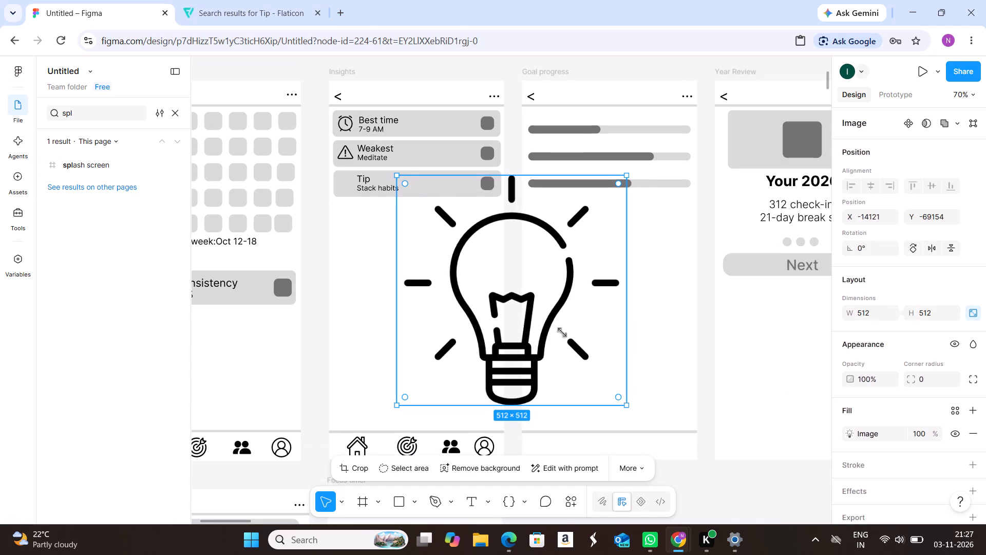
drag(562, 332, 460, 222)
drag(460, 237, 415, 184)
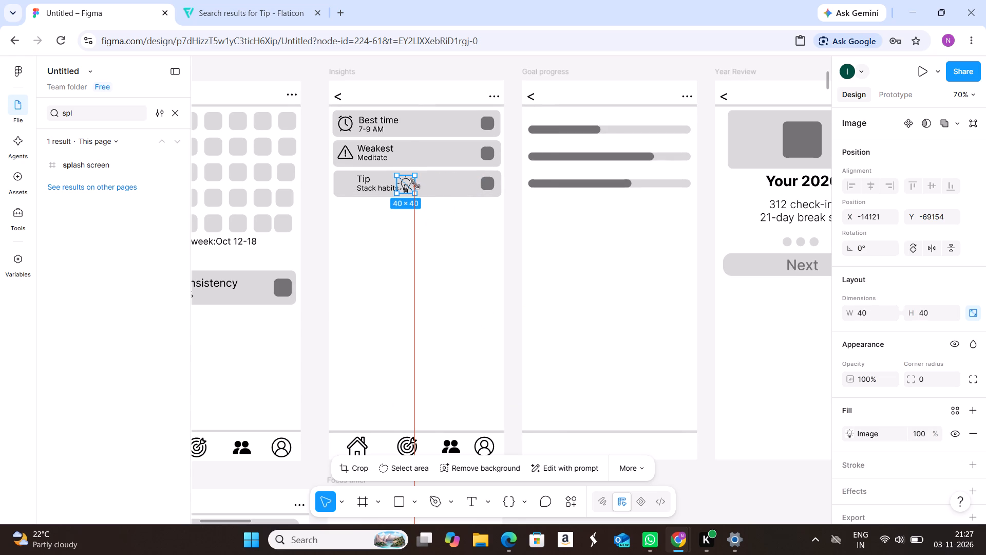
drag(415, 184, 411, 181)
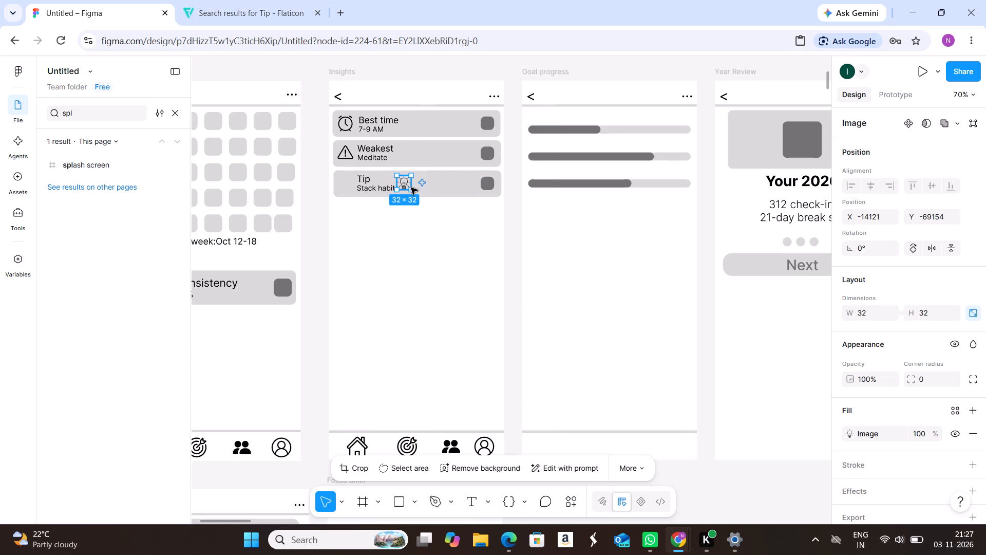
double_click(868, 311)
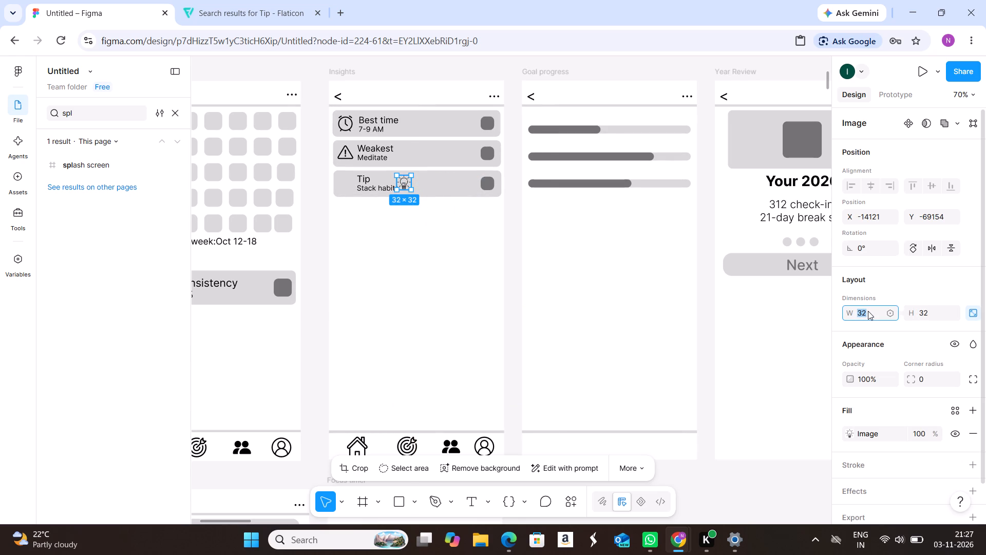
text(35)
double_click(934, 308)
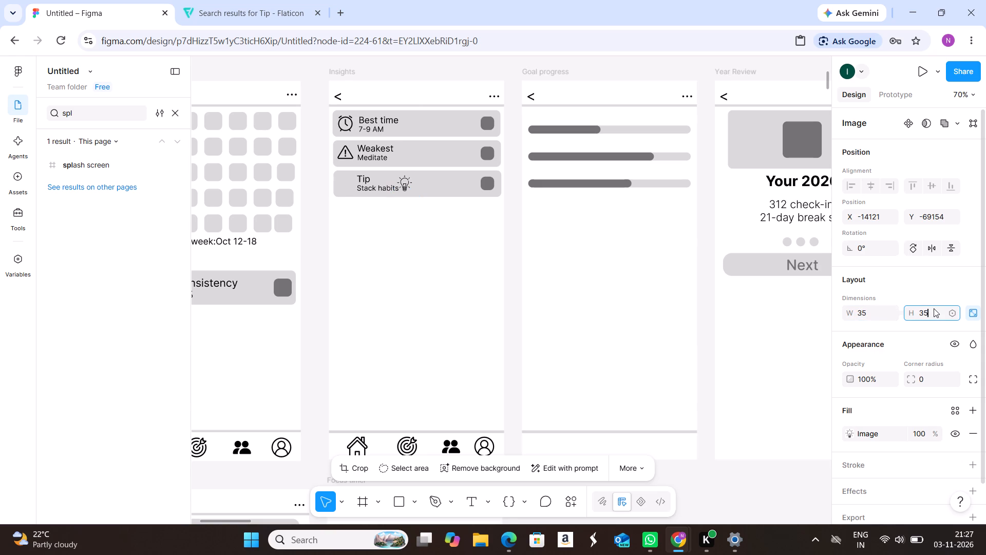
click(396, 274)
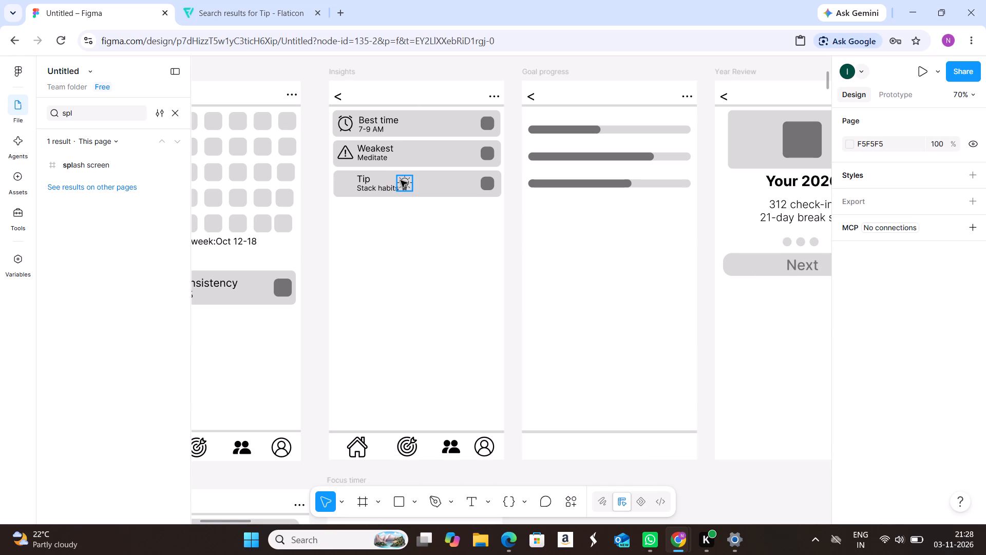
Place the light bulb in front of the Tip text, aligned under the warning triangle at about X -14253, Y -69159.
click(401, 180)
drag(407, 184, 350, 182)
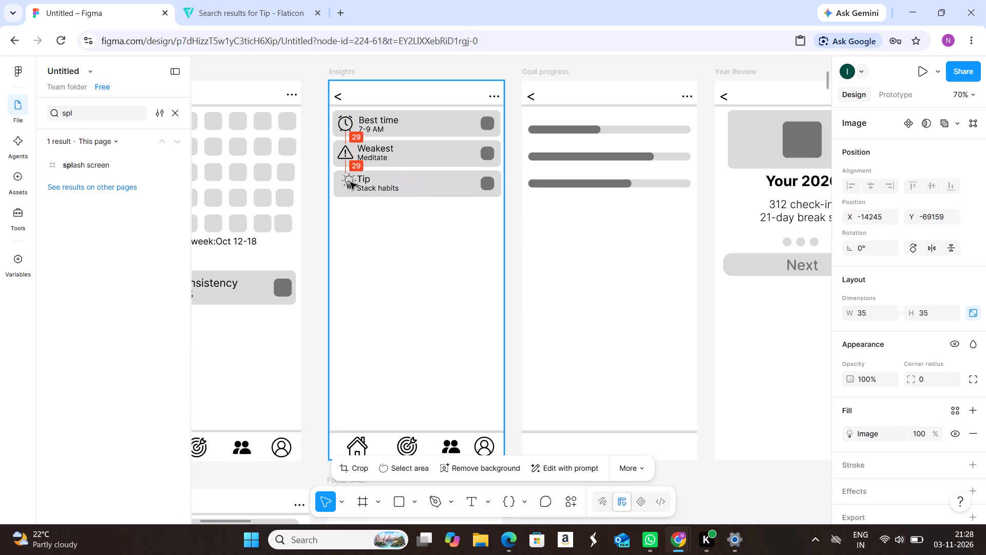
drag(350, 182, 347, 185)
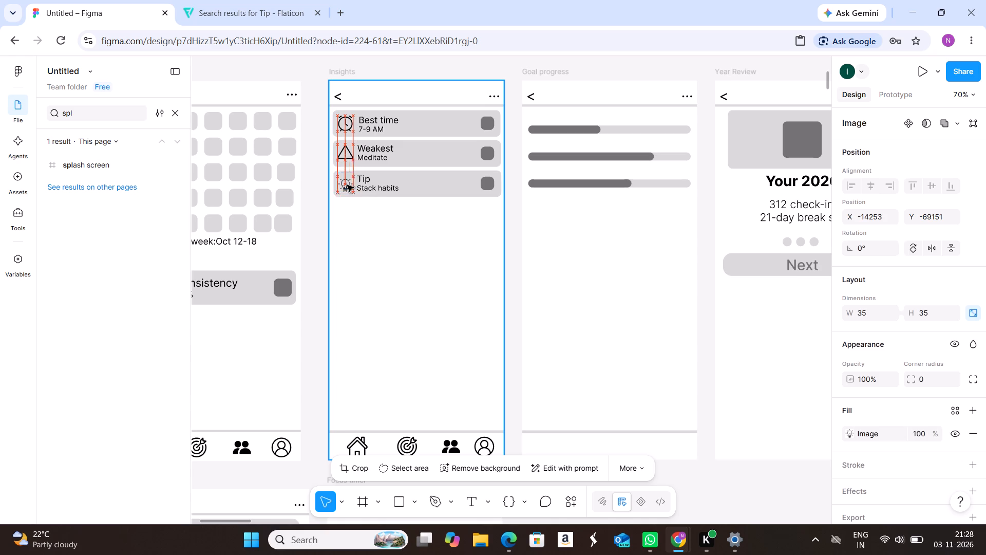
click(368, 237)
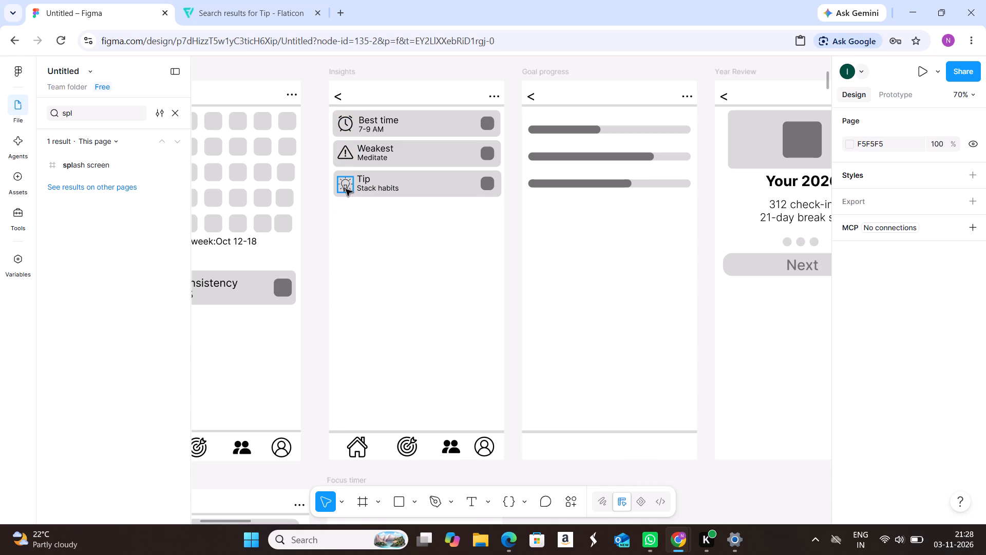
click(346, 189)
click(346, 189)
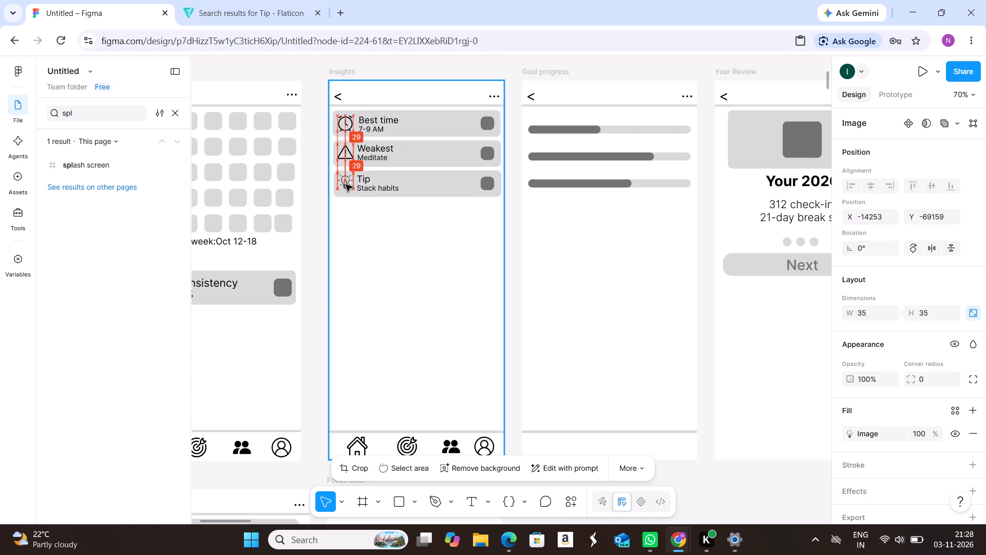
click(363, 224)
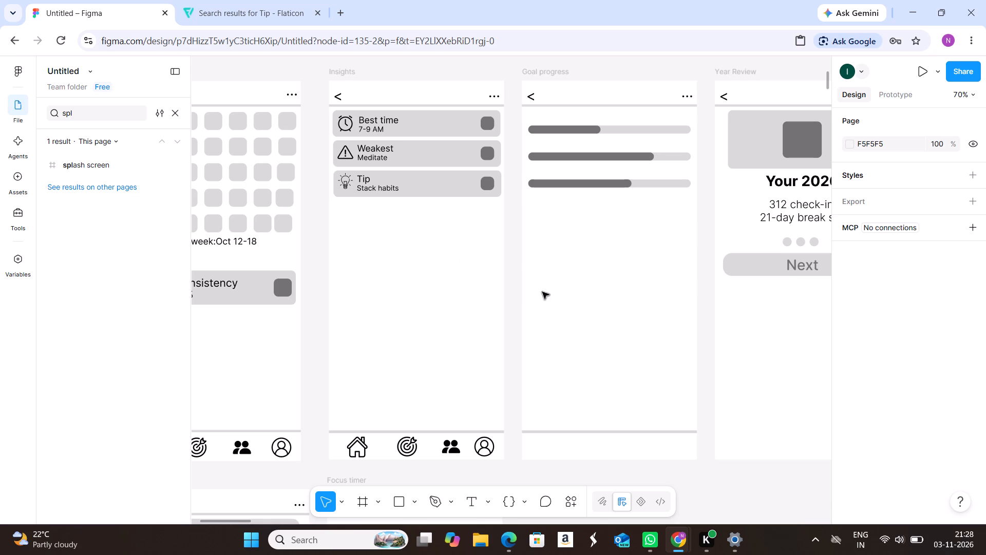
Add the text "Run 100 km" in the empty area of the Goal progress frame.
key(t)
click(636, 313)
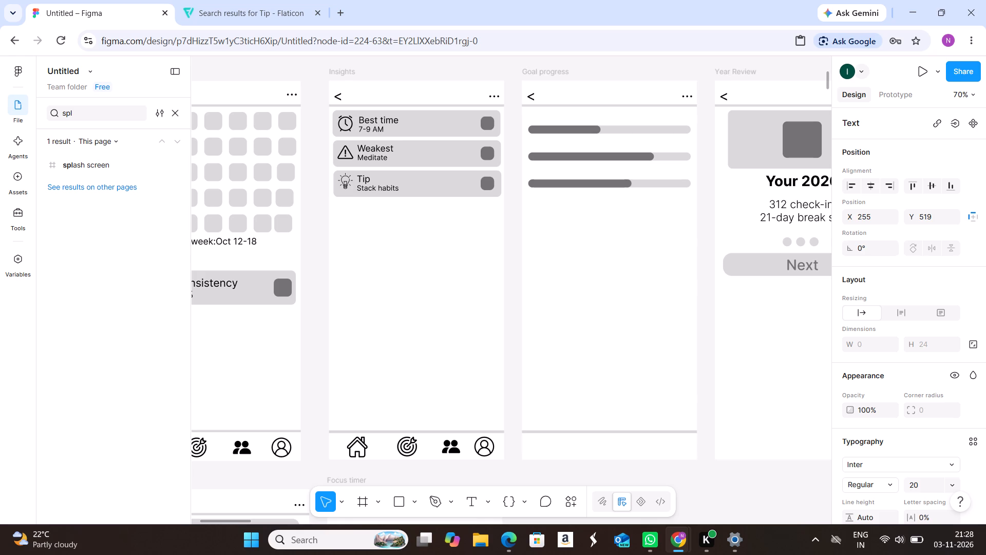
text(un)
key(space)
text(100)
key(space)
text(km)
click(627, 342)
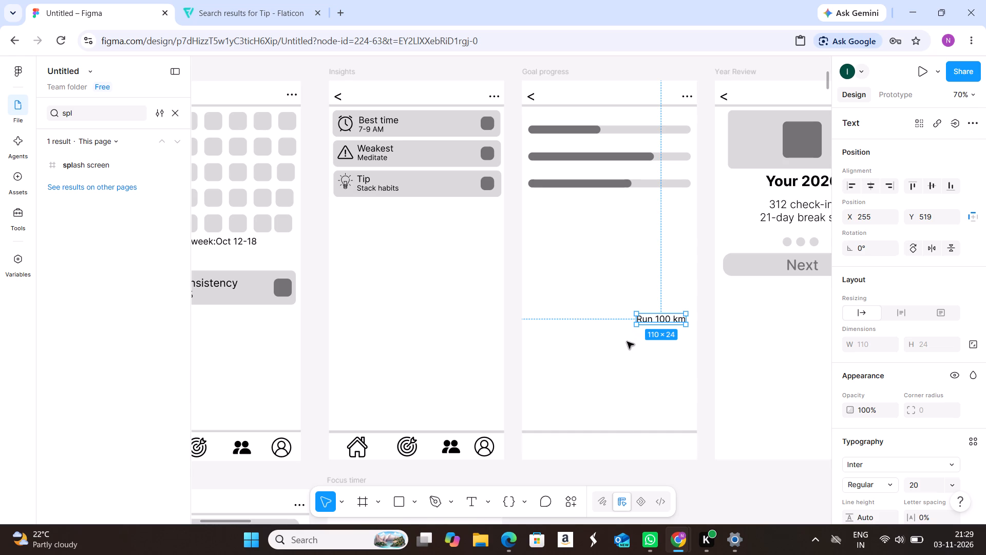
Set the font size of the "Run 100 km" text to 16.
double_click(655, 319)
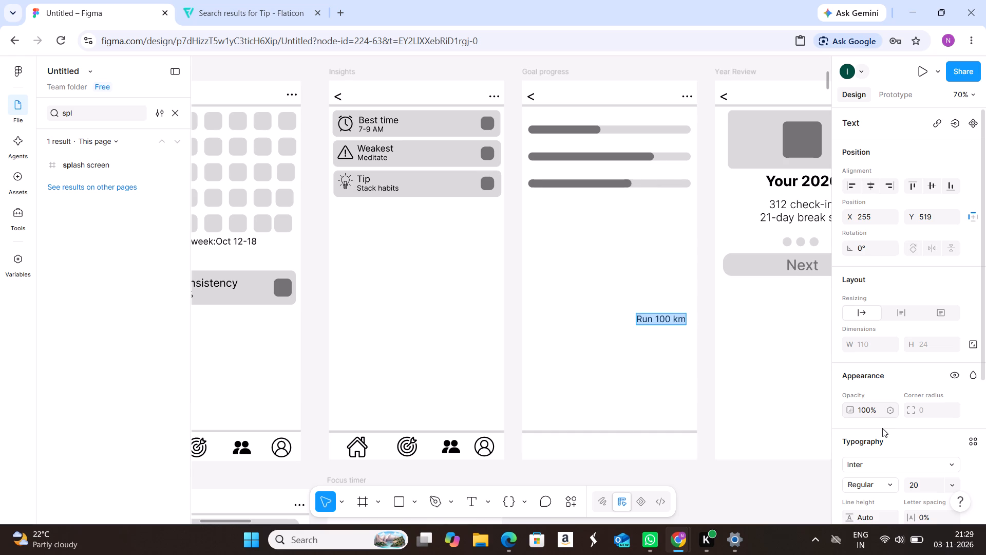
click(953, 485)
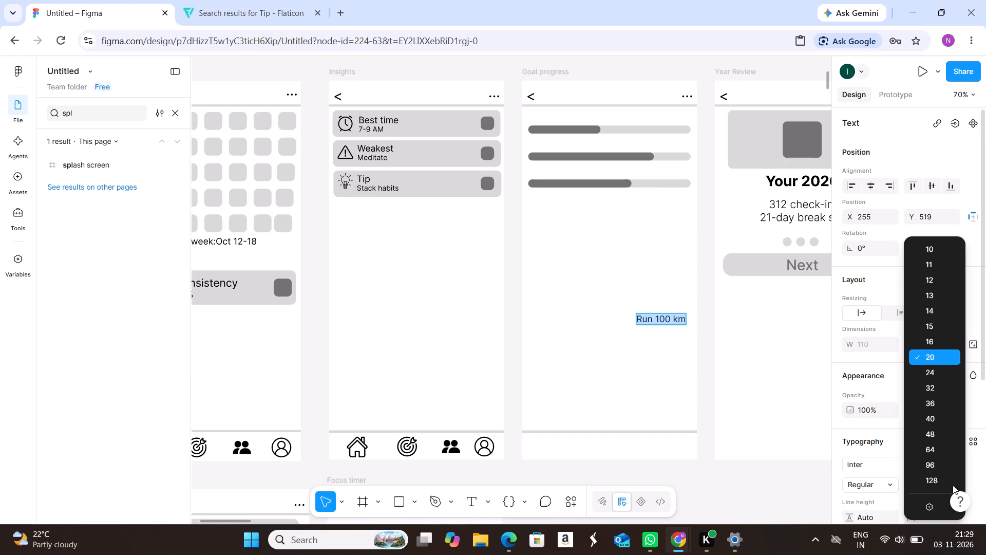
click(939, 343)
click(662, 339)
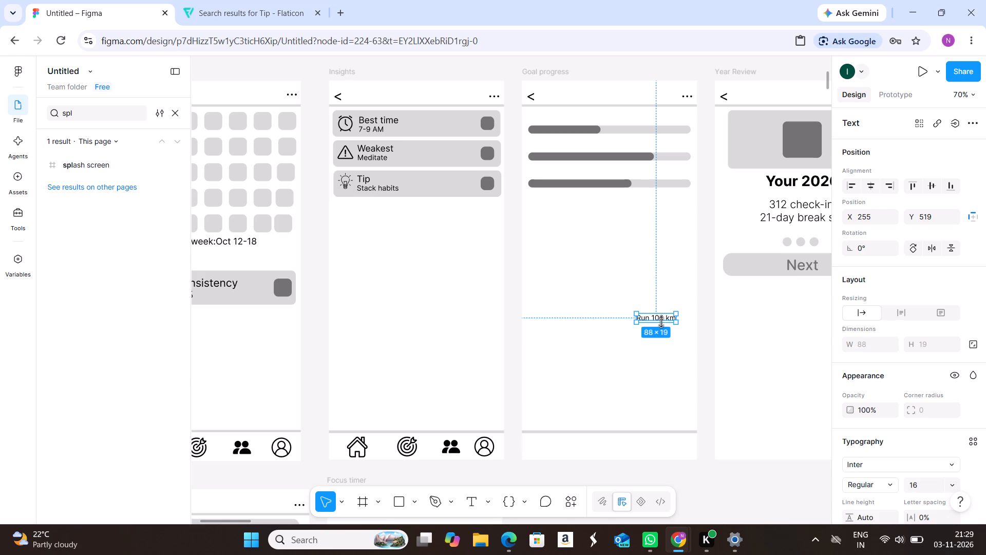
Place the "Run 100 km" label just above the start of the first progress bar, at about X 20, Y 81.
drag(659, 318, 557, 168)
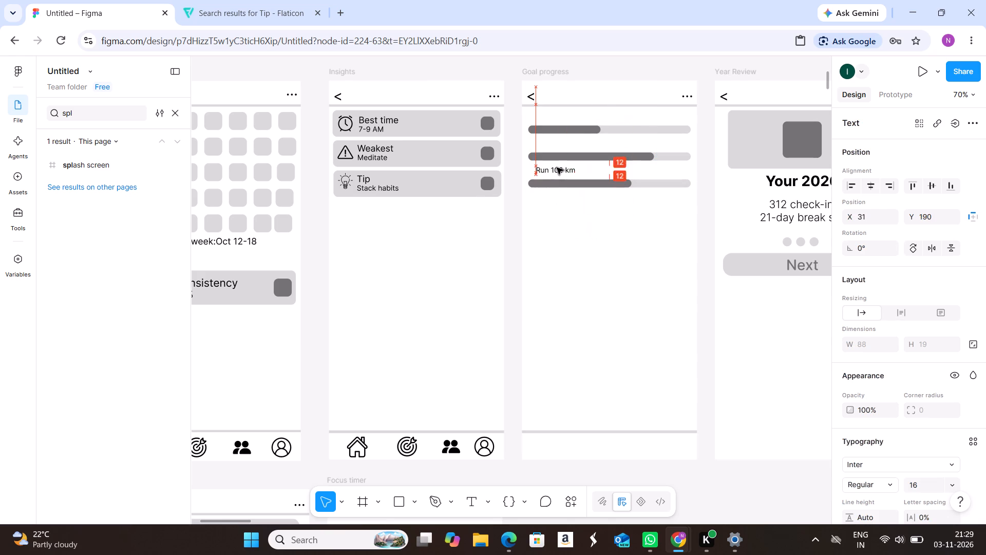
drag(557, 168, 555, 153)
drag(553, 149, 548, 122)
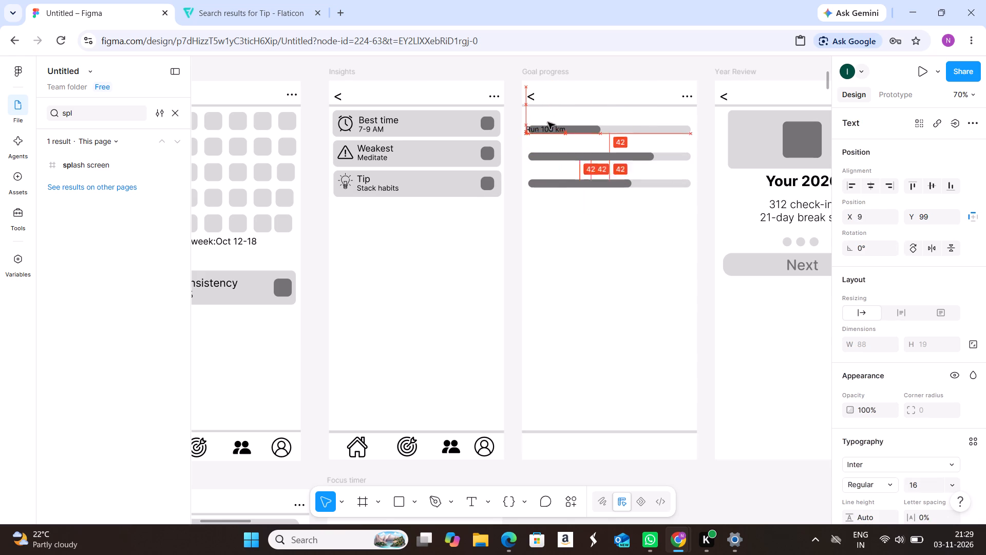
drag(548, 122, 553, 117)
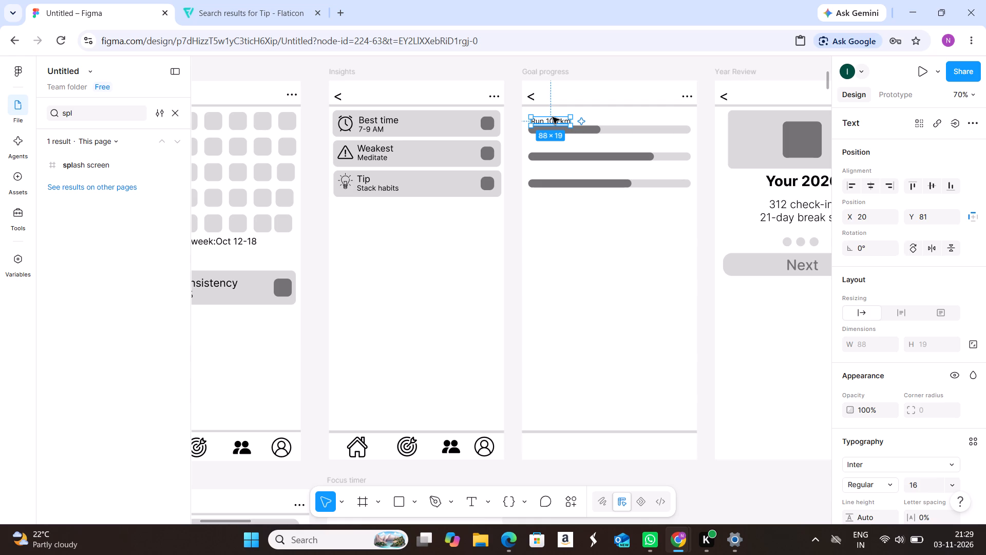
click(556, 208)
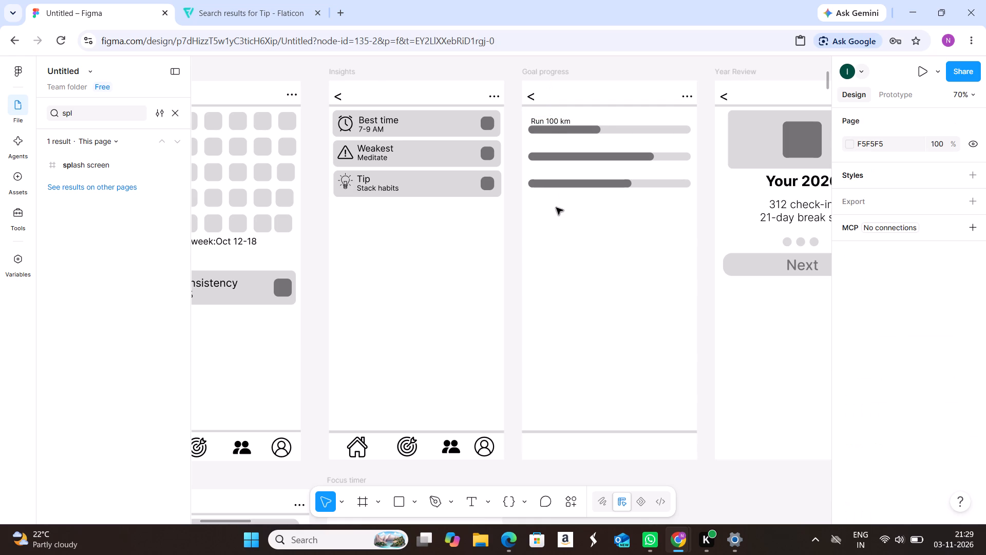
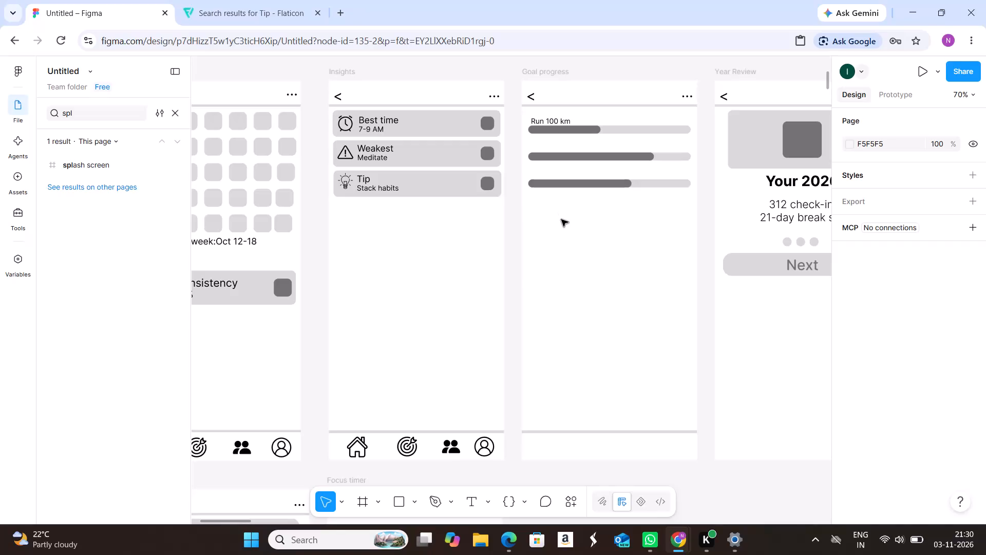
Add the text "Read 12 books" in the empty area of the Goal progress frame.
key(t)
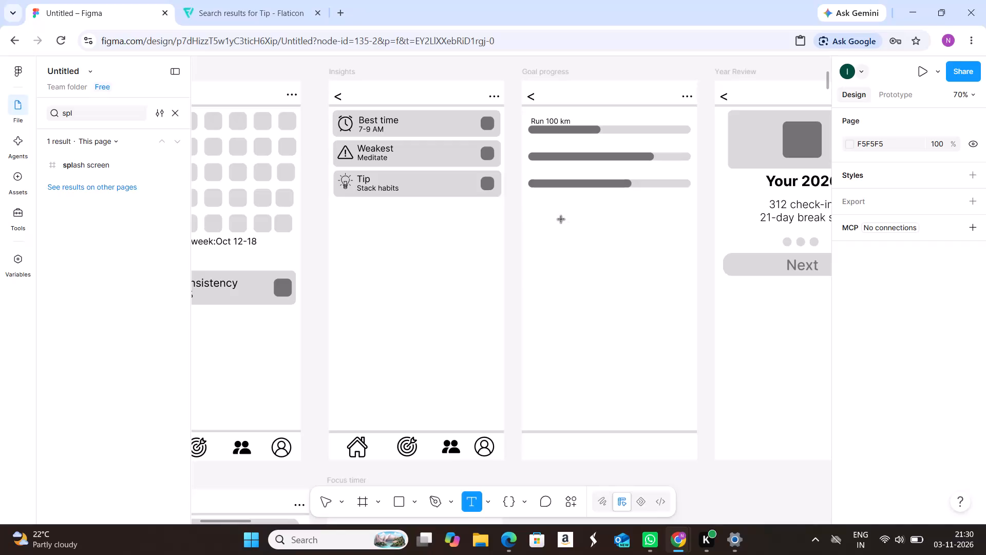
click(561, 219)
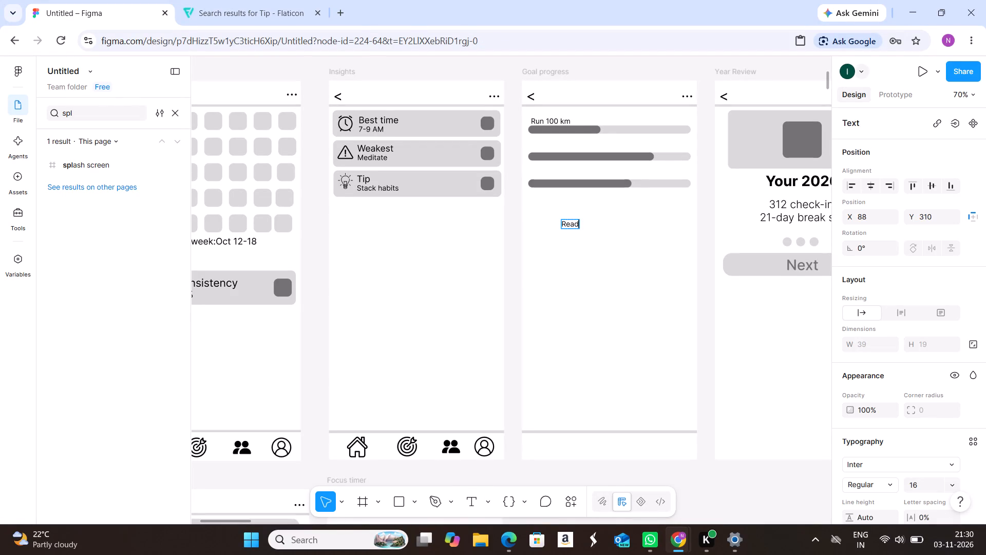
key(space)
text(12)
key(space)
text(books)
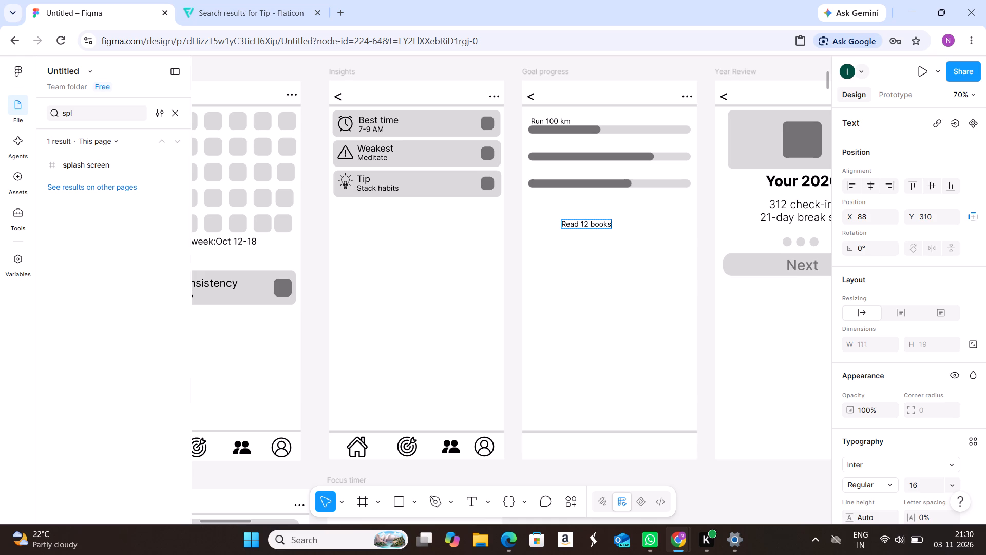
click(577, 246)
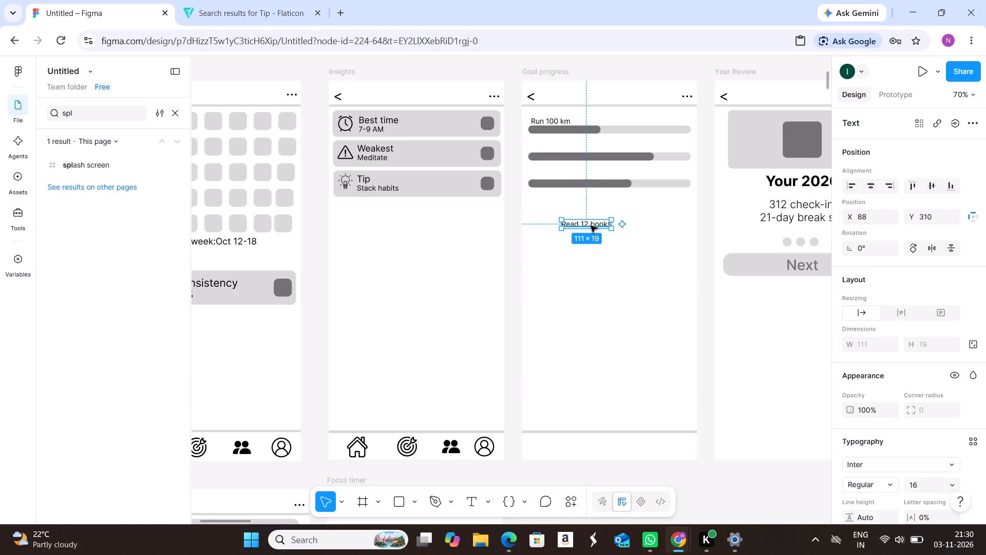
Place the "Read 12 books" label just above the start of the second progress bar, aligned with the "Run 100 km" label.
drag(591, 226, 558, 147)
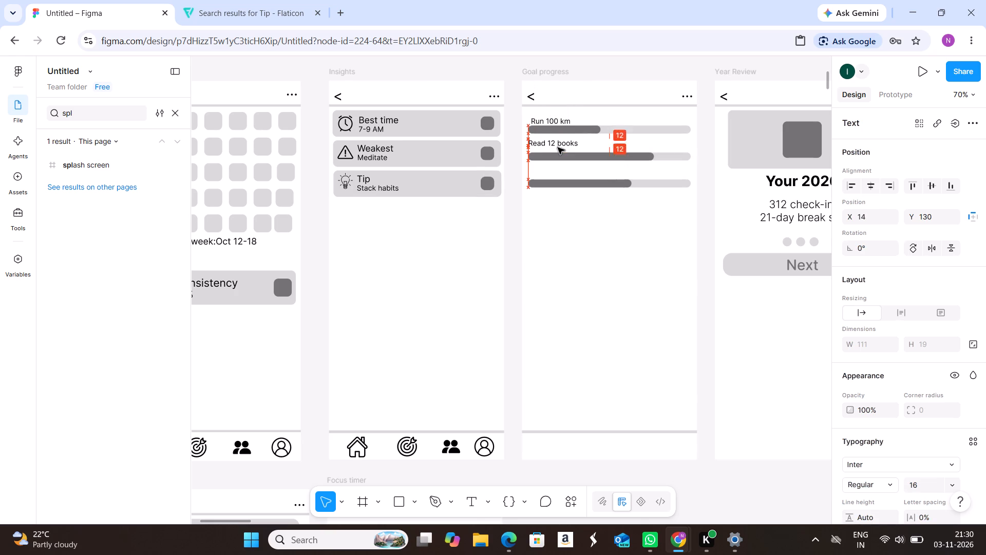
drag(558, 147, 560, 150)
click(566, 234)
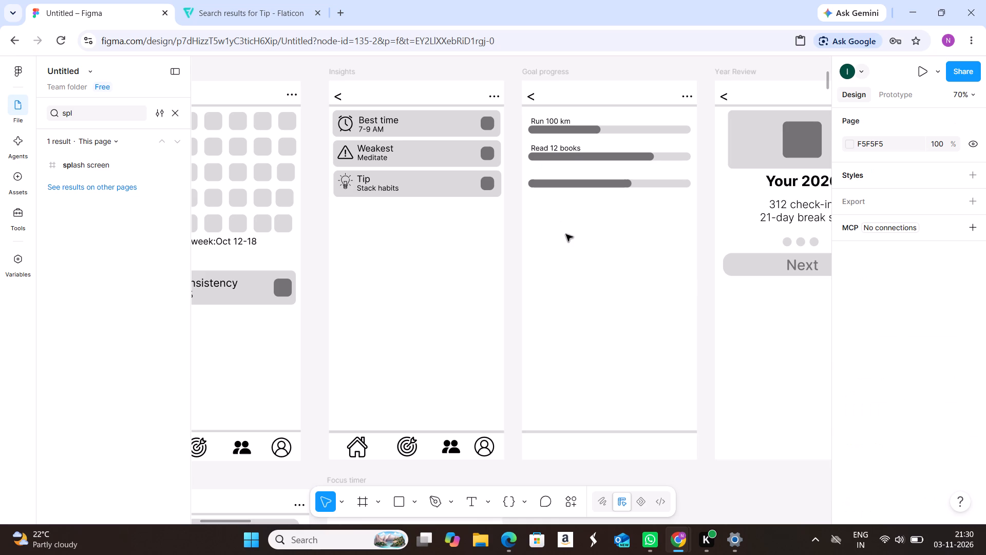
Add the text "Sleep 8h" in the empty area of the Goal progress frame.
key(t)
click(566, 234)
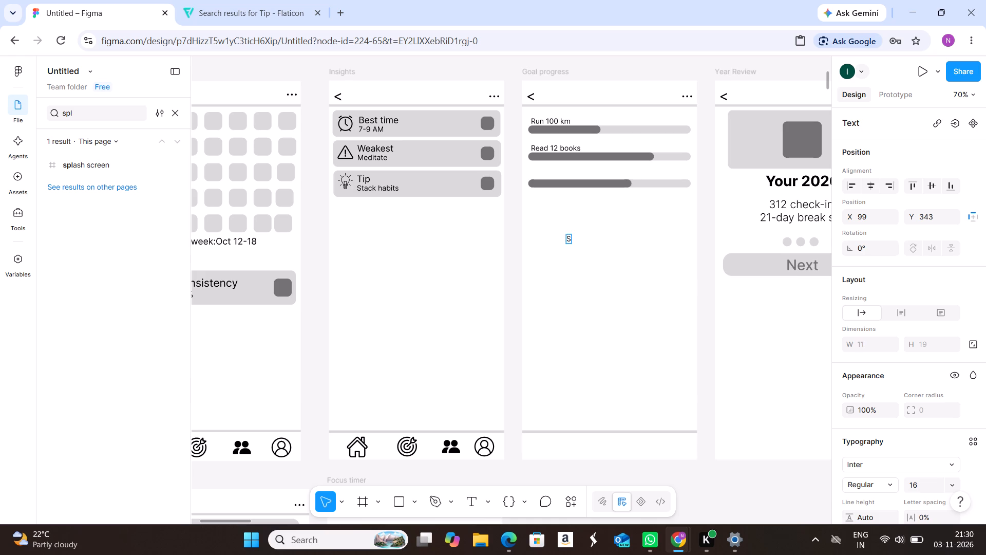
text(leep)
key(space)
text(8h)
click(574, 270)
Place the "Sleep 8h" label just above the start of the third progress bar, at about X 20, Y 201.
drag(579, 242, 560, 192)
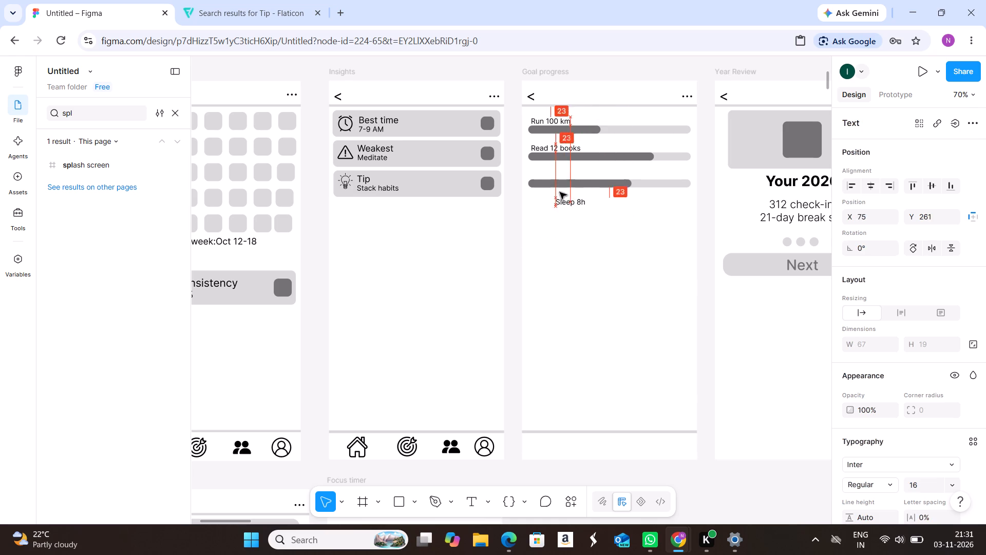
drag(560, 192, 544, 175)
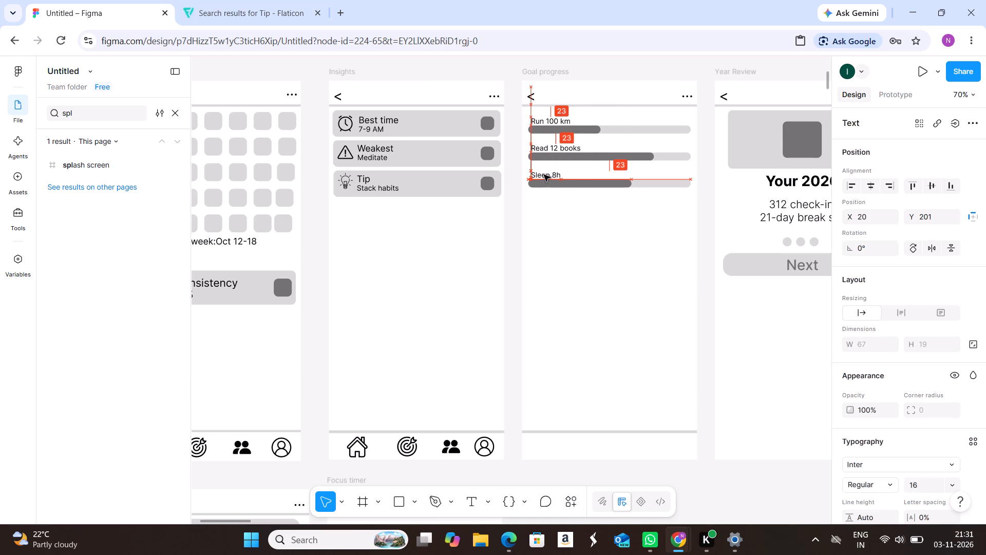
click(551, 241)
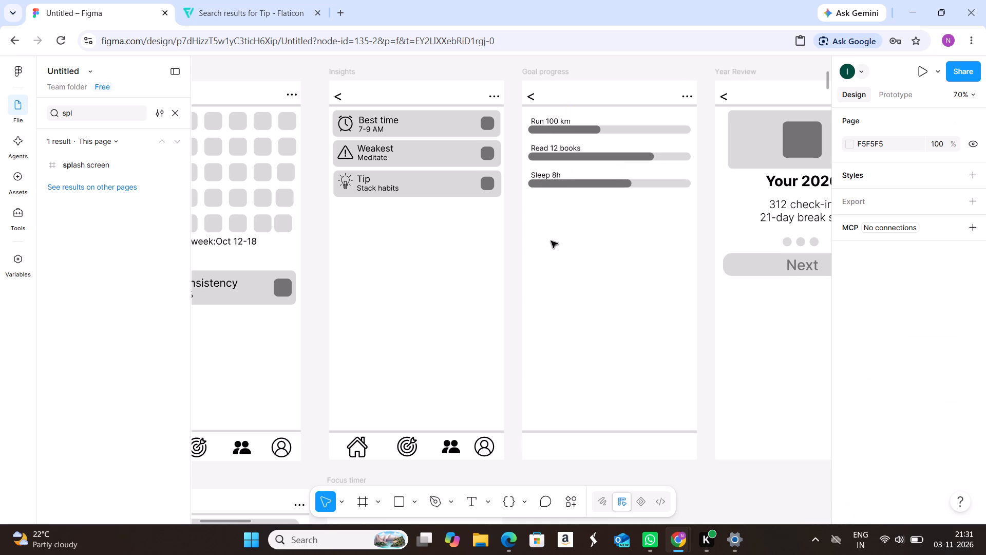
click(571, 252)
Duplicate the Insights frame's home icon and place the copy in the Goal progress frame's navigation bar, at about X 41, Y 798.
click(355, 449)
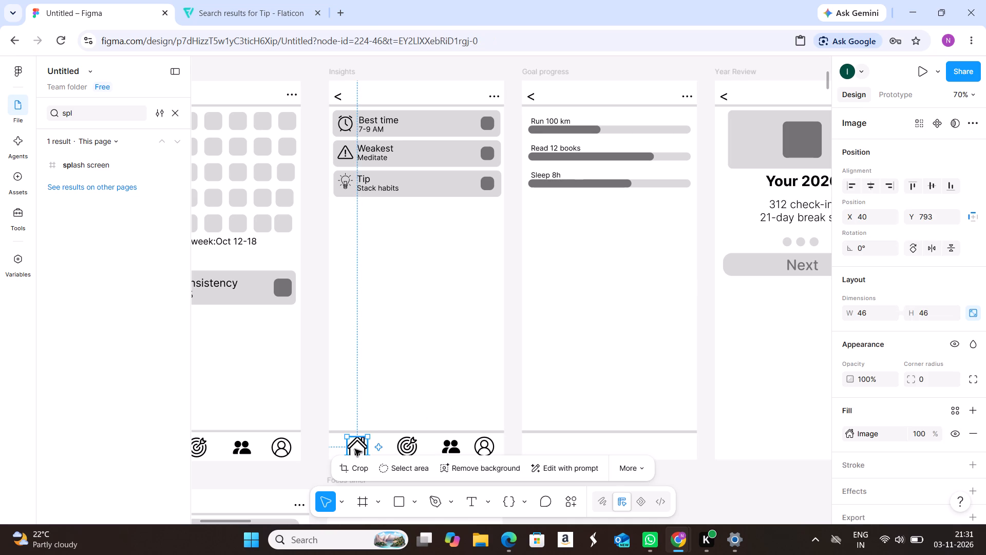
key(ctrl+d)
drag(355, 449, 447, 463)
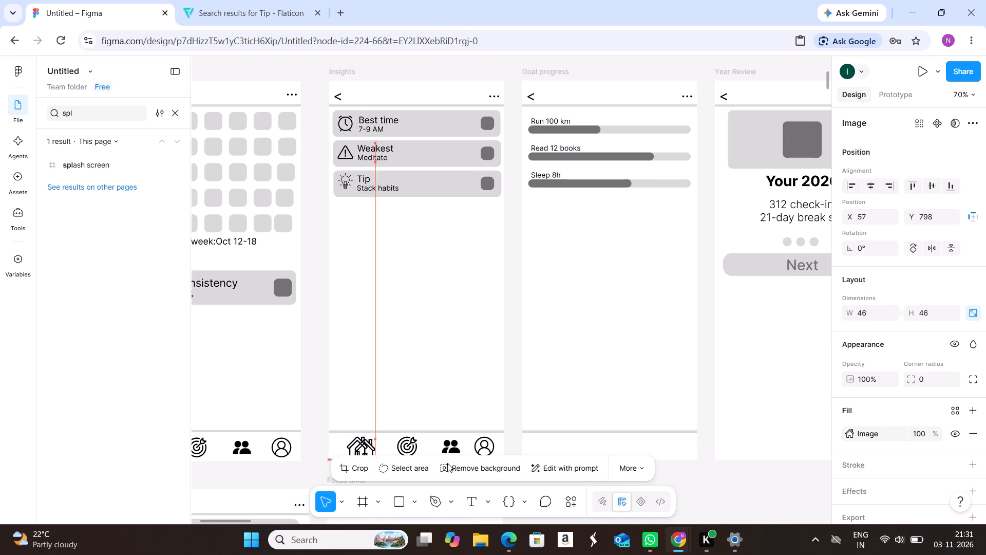
drag(447, 463, 547, 445)
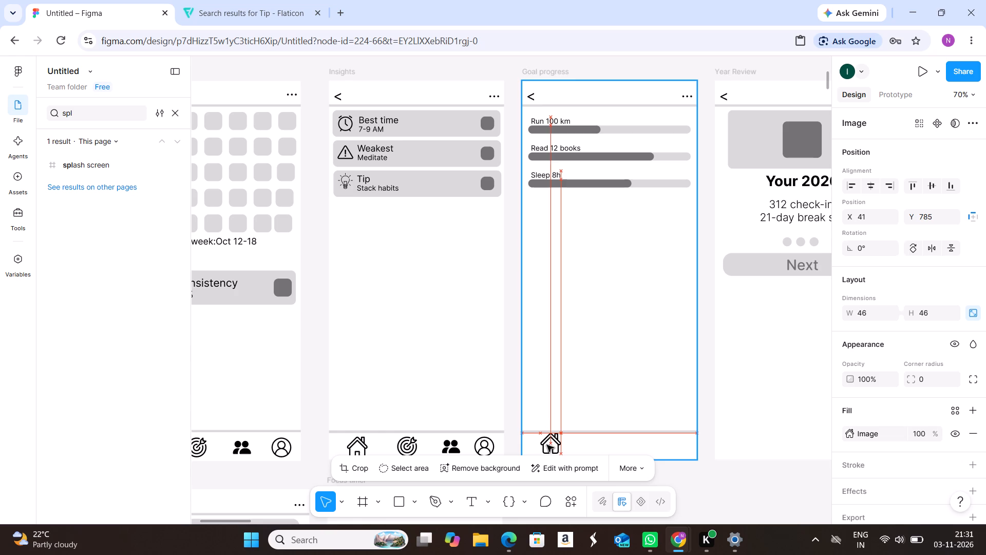
drag(547, 445, 546, 449)
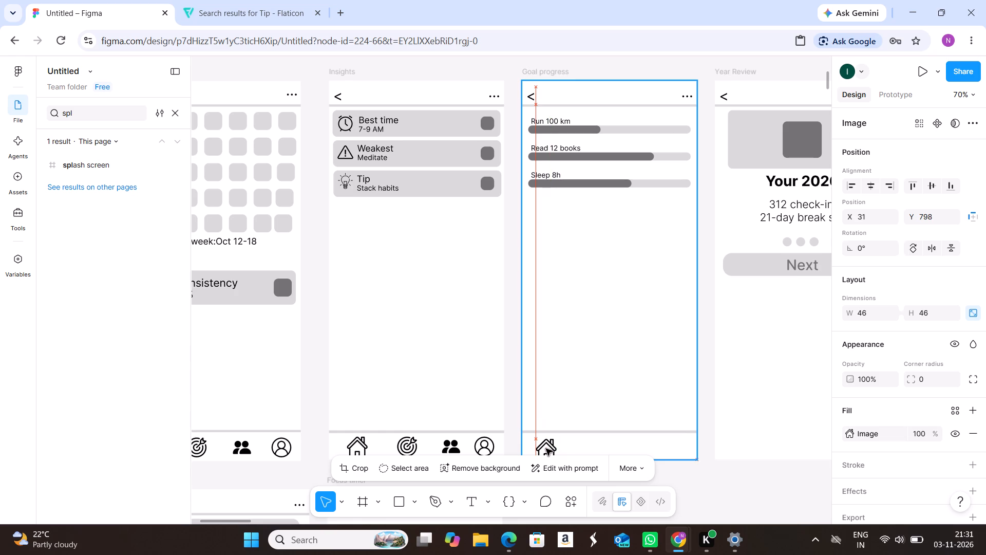
drag(546, 449, 548, 448)
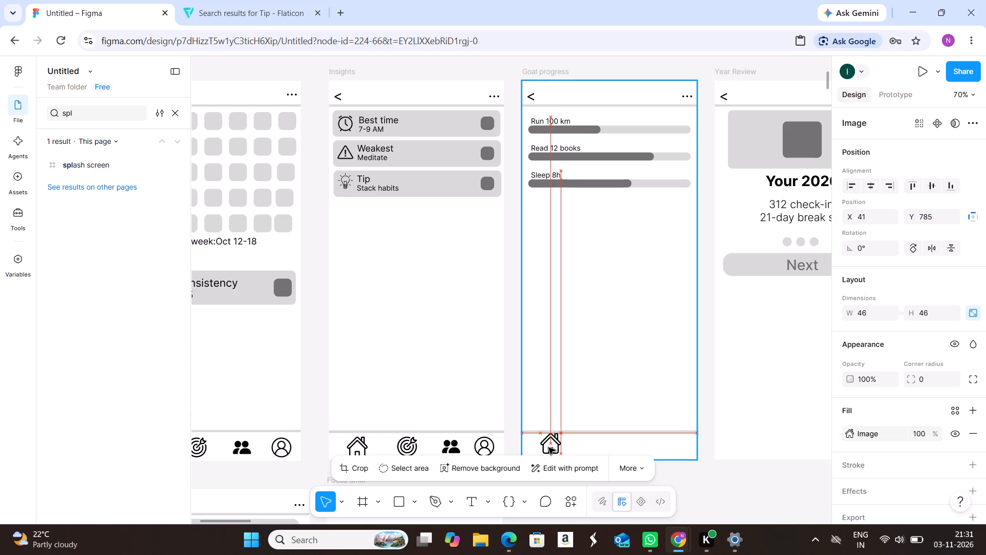
drag(548, 448, 547, 448)
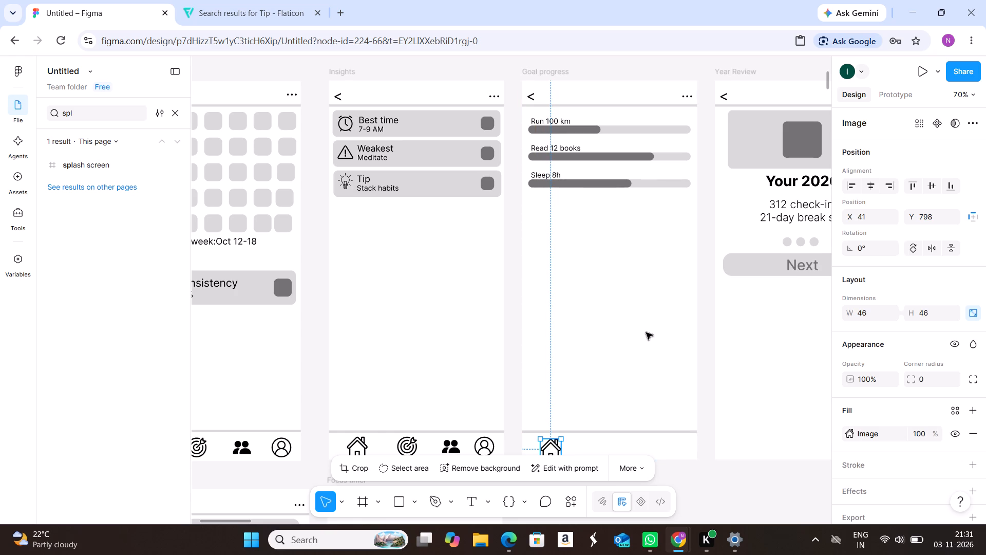
click(646, 332)
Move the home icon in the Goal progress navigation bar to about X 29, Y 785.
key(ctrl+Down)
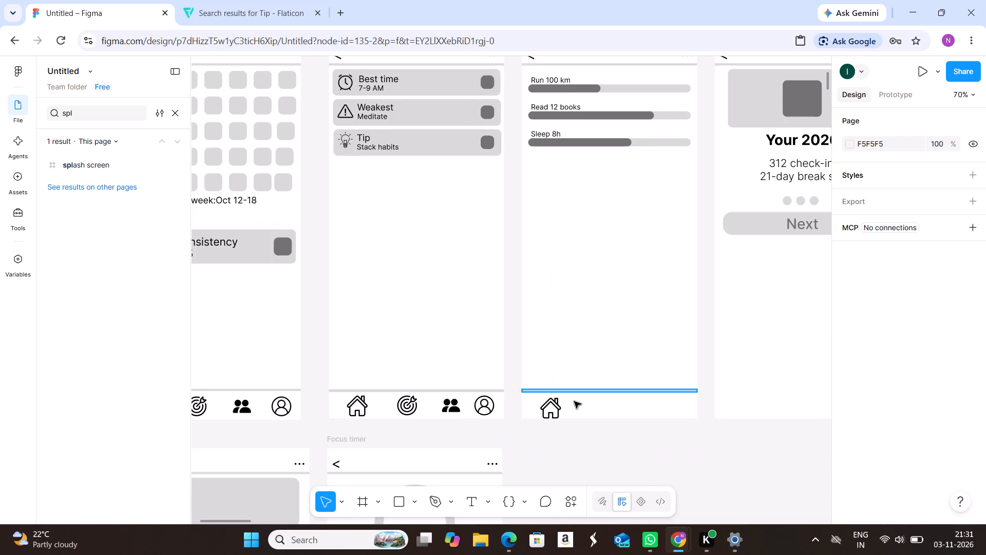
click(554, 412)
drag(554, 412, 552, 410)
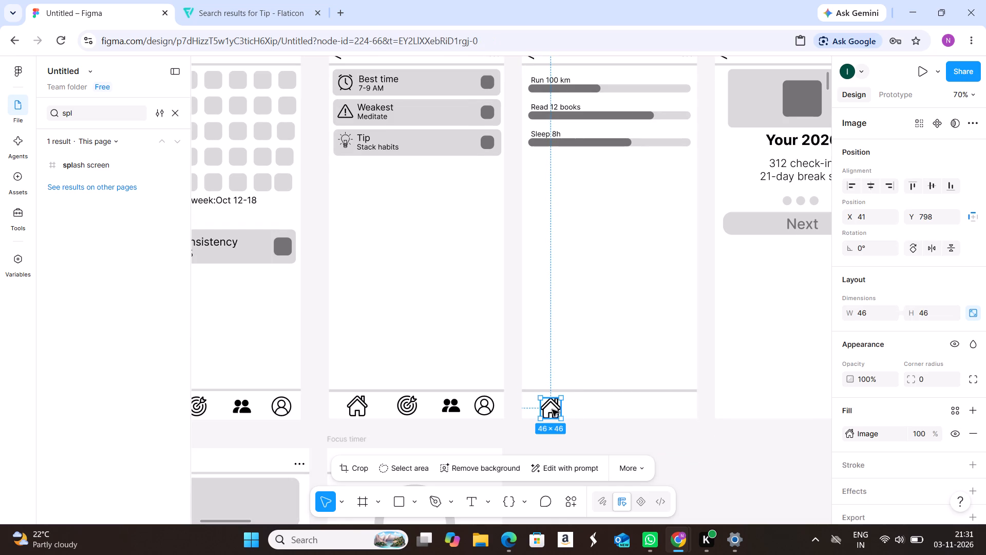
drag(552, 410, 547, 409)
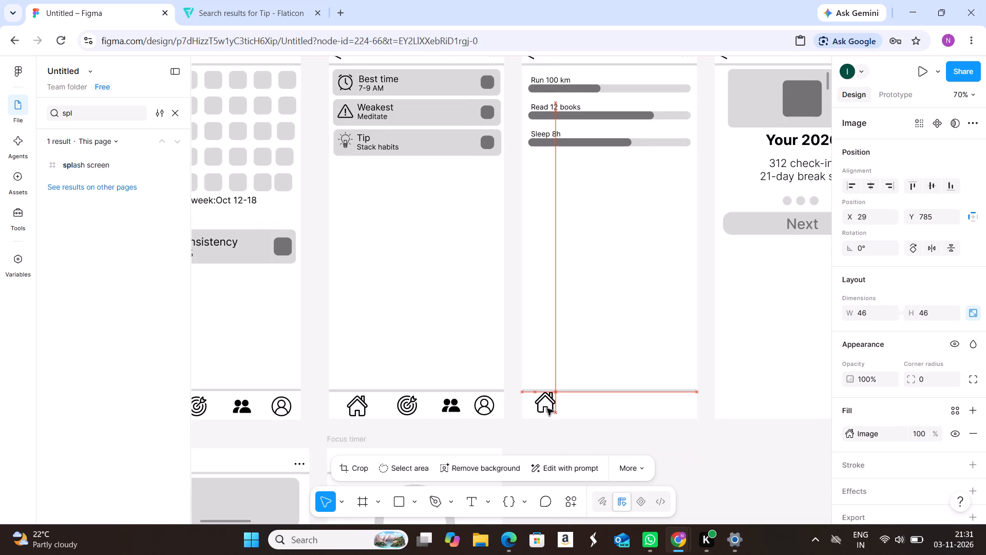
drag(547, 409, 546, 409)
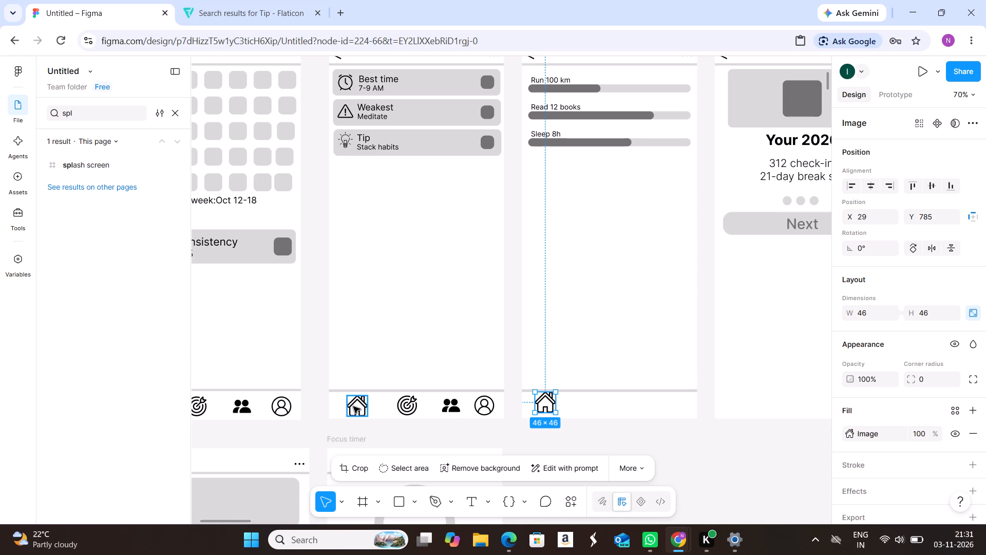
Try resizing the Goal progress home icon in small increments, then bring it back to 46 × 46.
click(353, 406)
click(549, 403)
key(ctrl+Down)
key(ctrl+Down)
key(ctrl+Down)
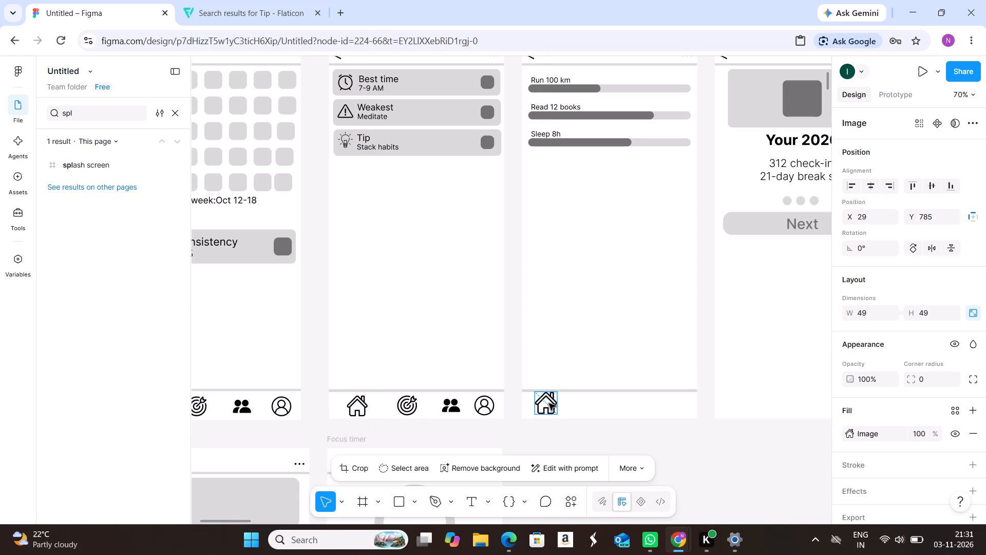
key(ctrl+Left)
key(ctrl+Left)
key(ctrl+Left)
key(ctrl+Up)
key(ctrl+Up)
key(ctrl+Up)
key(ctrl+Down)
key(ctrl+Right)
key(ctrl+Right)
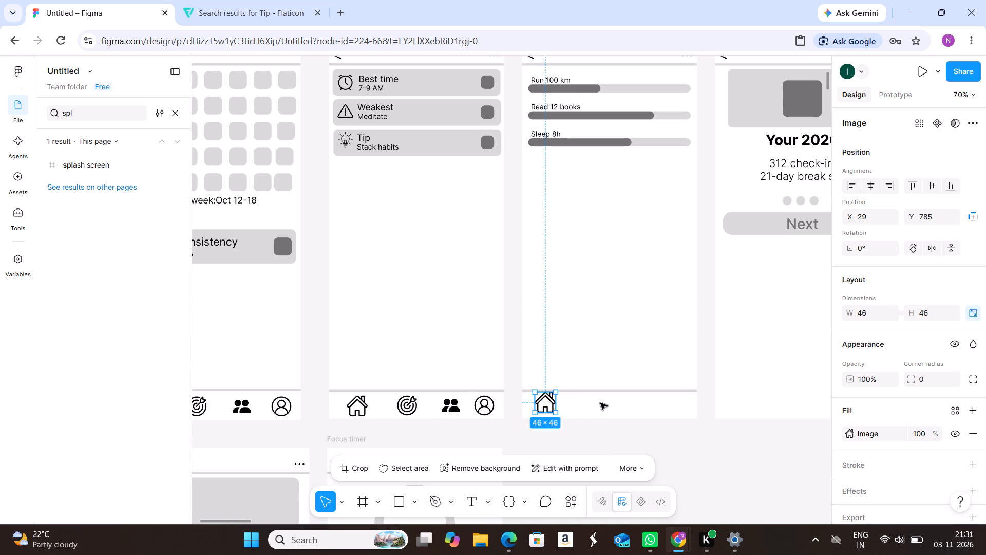
Move the home icon in the Goal progress navigation bar to about X 31, Y 798.
click(600, 403)
click(548, 404)
click(548, 404)
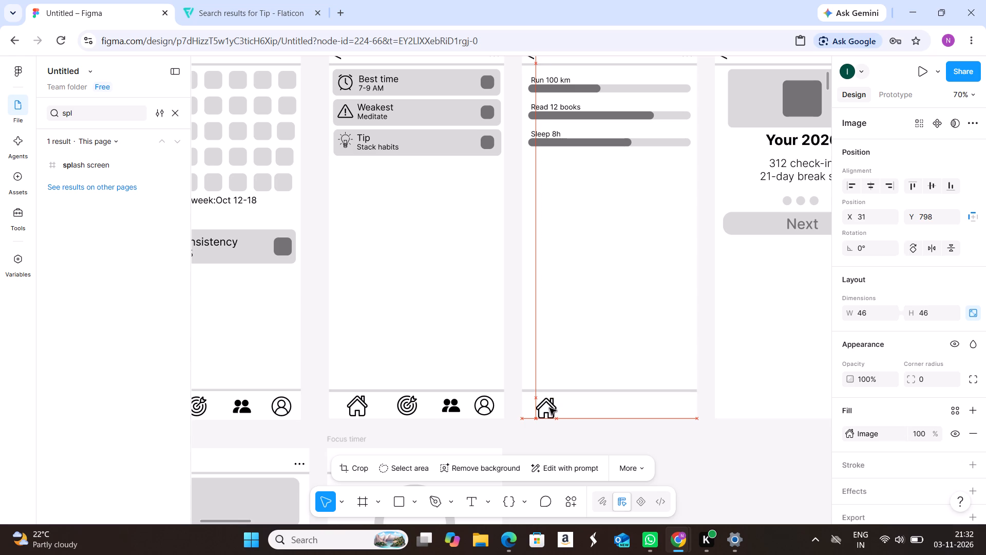
click(448, 436)
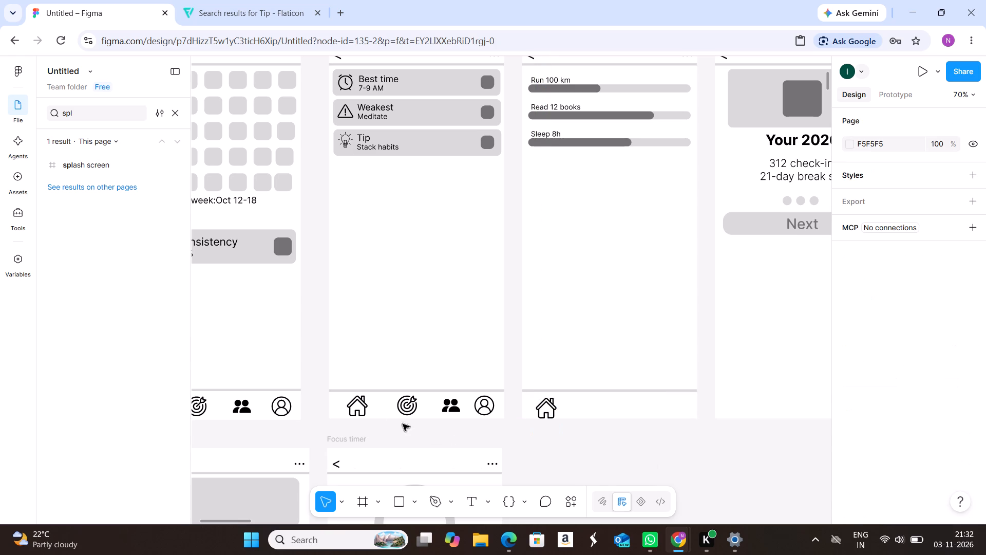
Shift the home icon in the Insights navigation bar slightly toward the frame's left edge.
click(362, 406)
drag(362, 406, 355, 405)
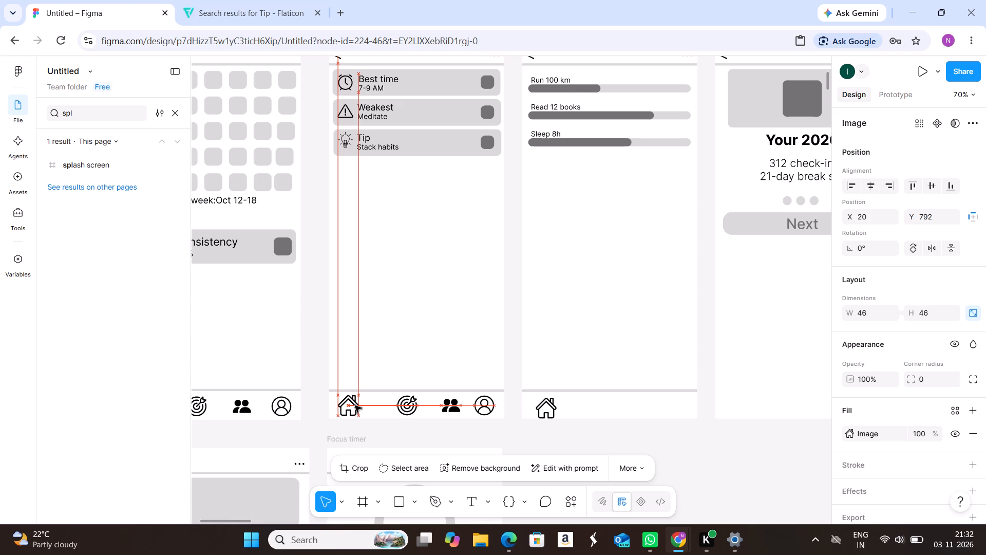
drag(355, 405, 356, 405)
Move the target icon in the Insights navigation bar closer to the home icon, at about X 134, Y 794.
click(404, 405)
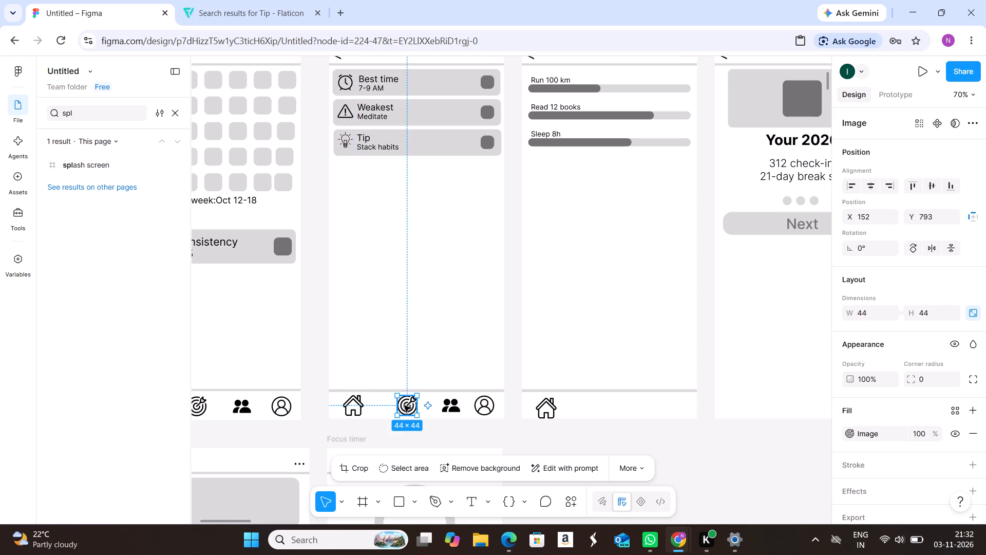
click(404, 405)
drag(404, 405, 394, 406)
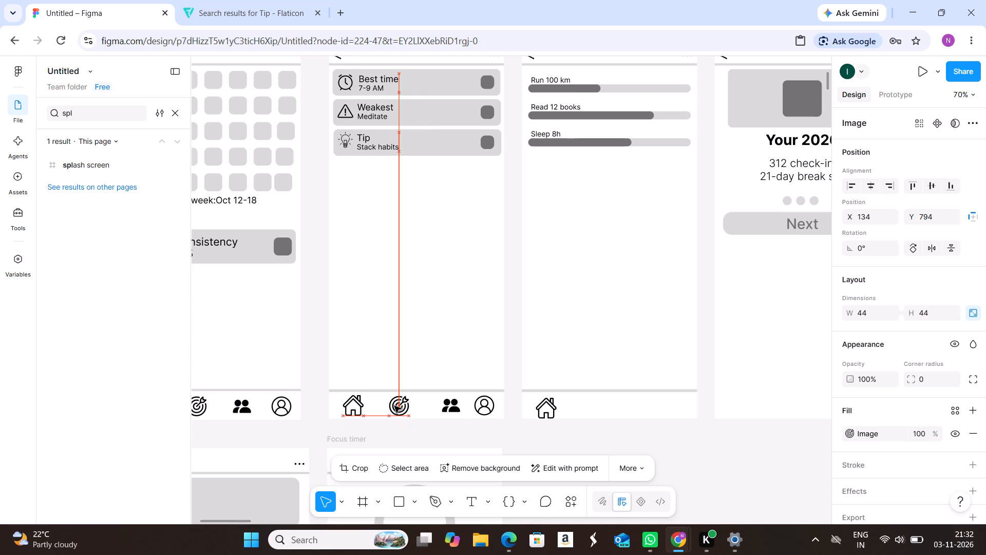
drag(394, 406, 395, 406)
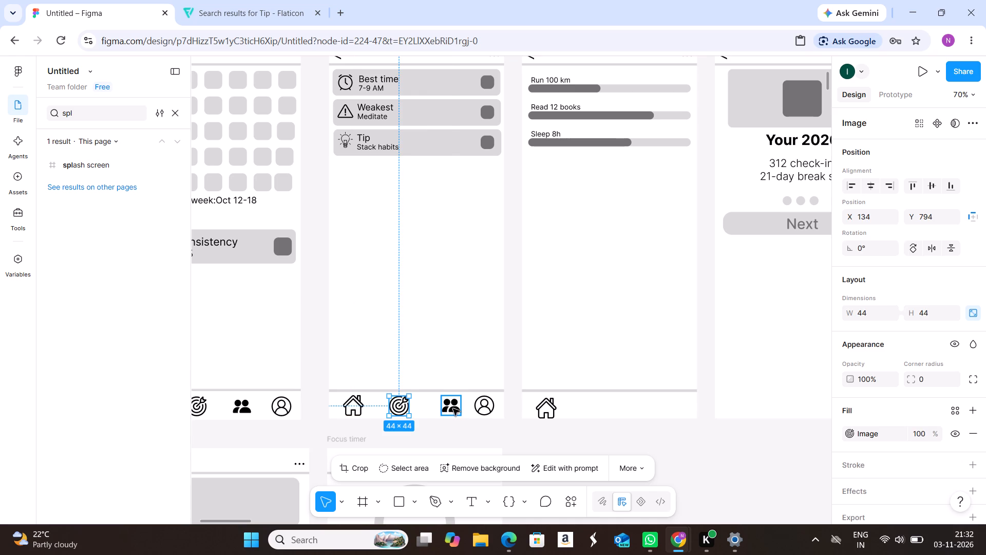
Move the people icon in the Insights navigation bar closer to the target icon, at about X 240, Y 794.
click(453, 409)
click(453, 409)
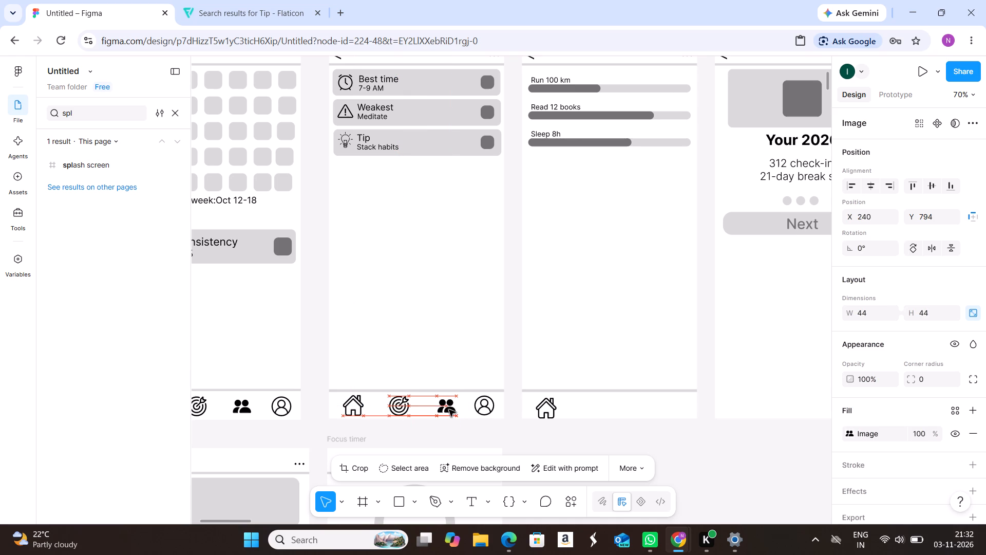
Move the home icon in the Goal progress navigation bar to about X 20, Y 785.
click(551, 409)
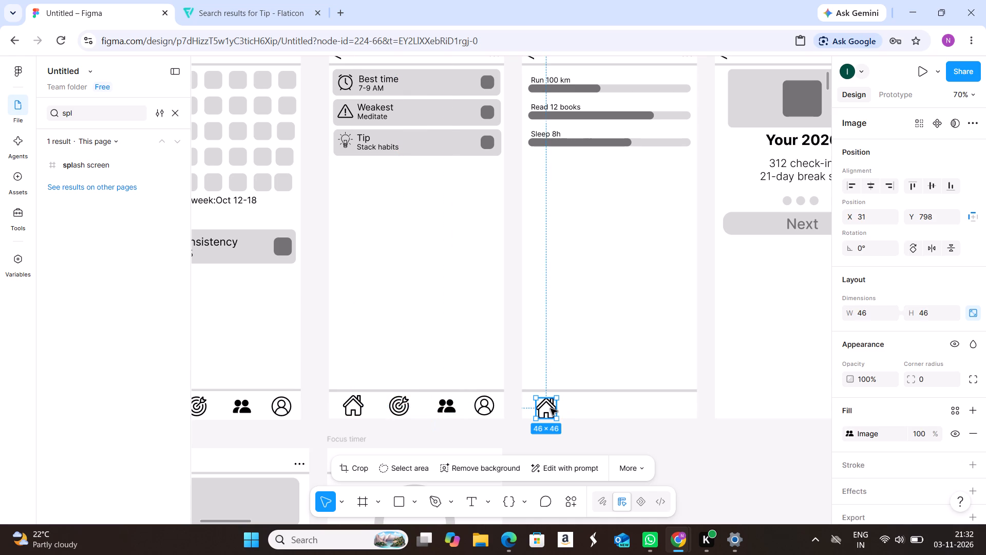
click(547, 410)
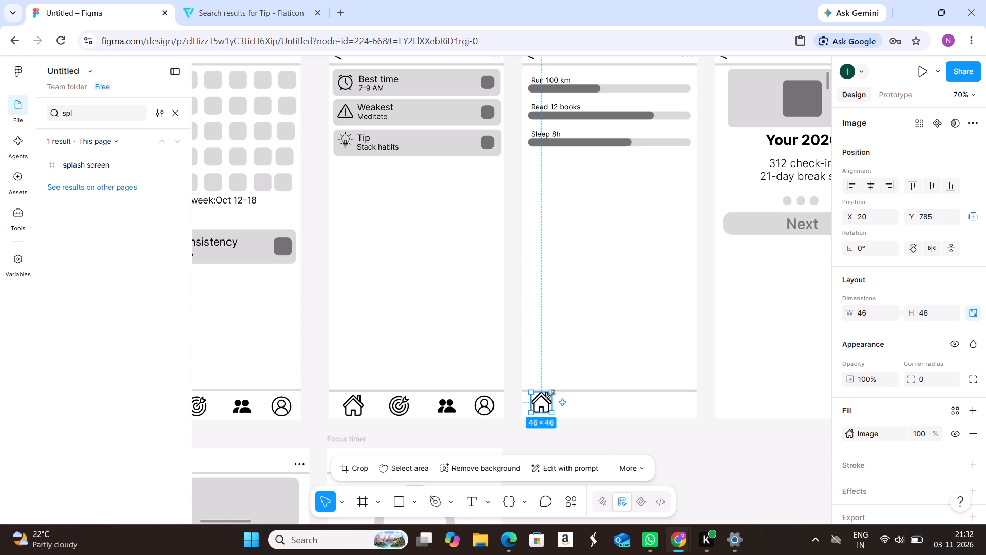
click(542, 404)
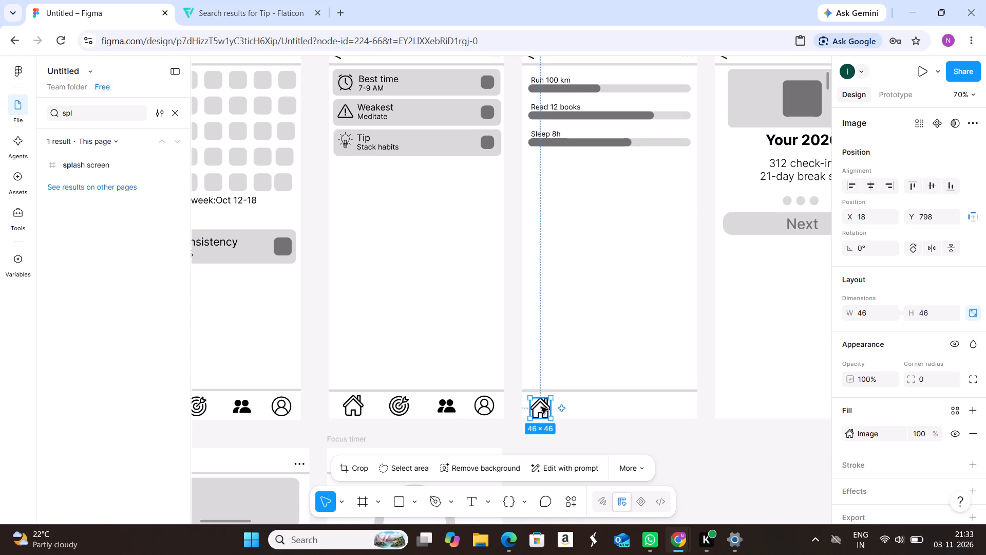
click(541, 407)
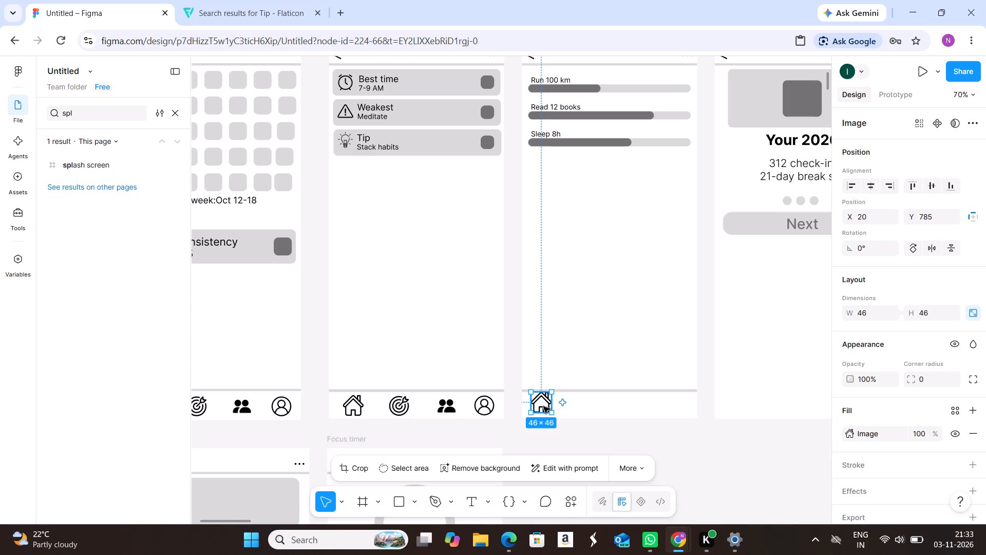
click(543, 407)
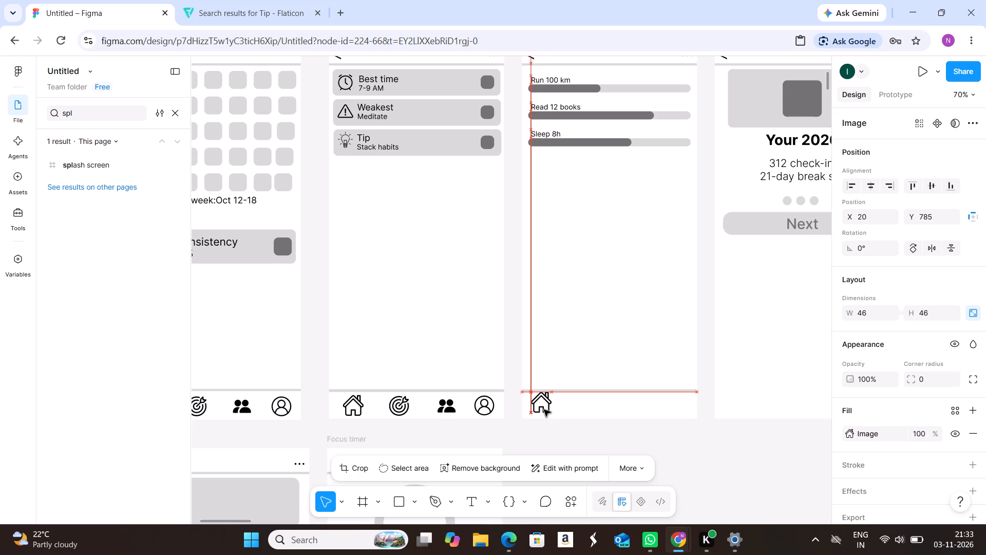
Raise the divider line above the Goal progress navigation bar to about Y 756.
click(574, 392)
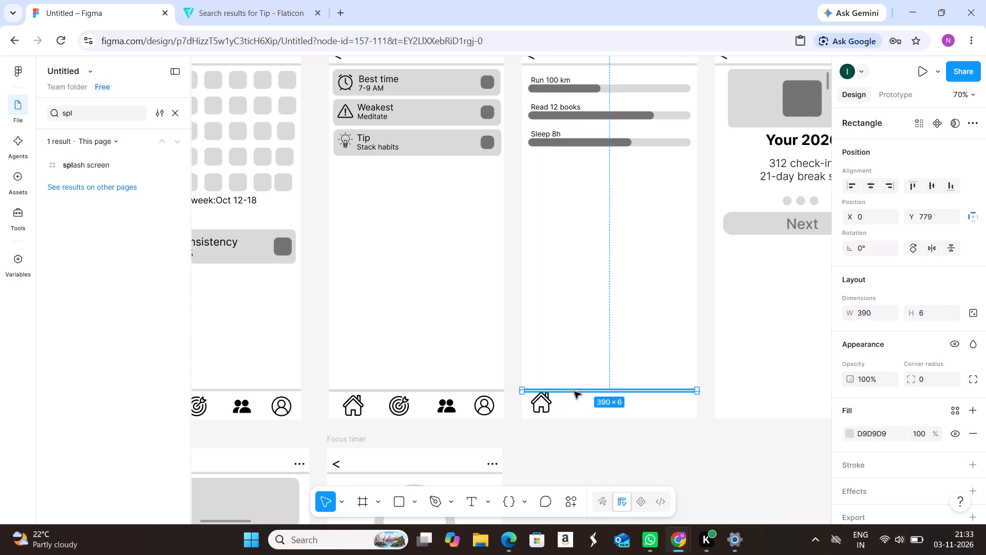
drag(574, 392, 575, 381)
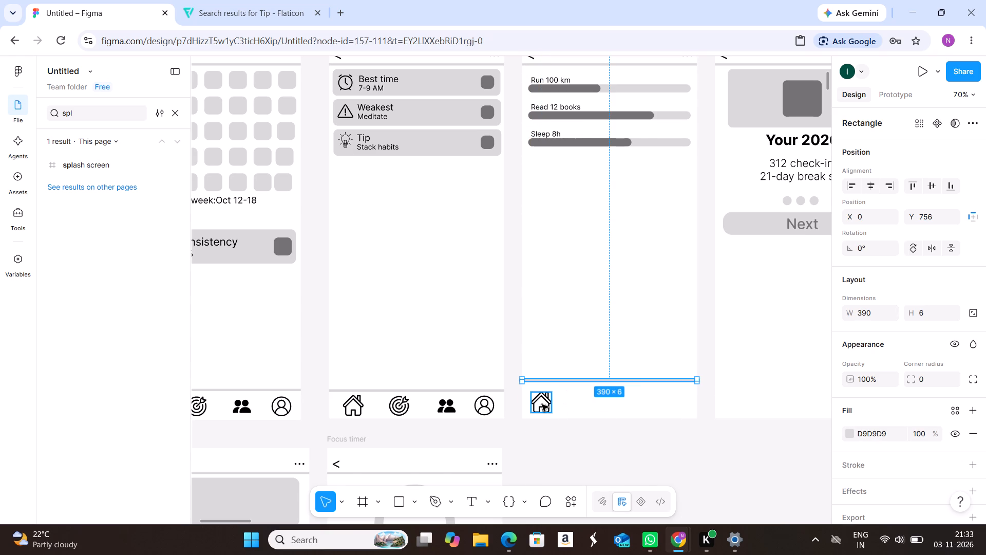
Lower the Goal progress home icon slightly to about X 20, Y 790.
click(542, 404)
click(542, 404)
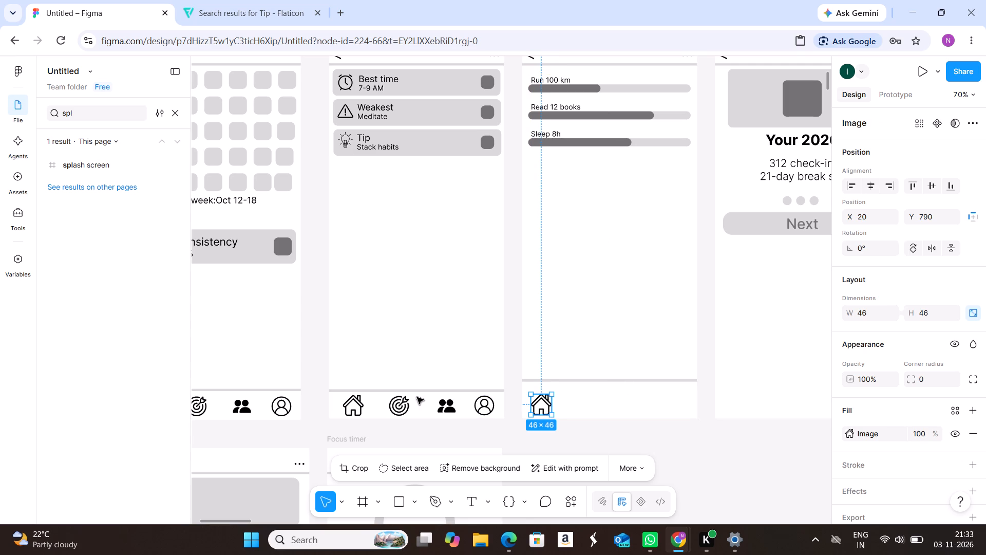
Duplicate the Insights target icon and place the copy beside the Goal progress home icon at about X 107, Y 790.
click(398, 406)
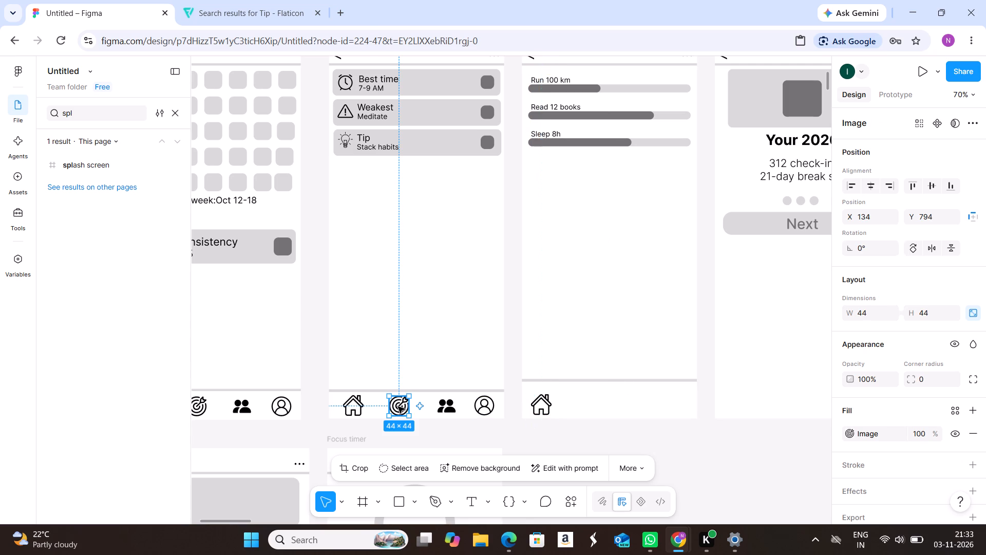
key(ctrl+d)
drag(398, 406, 631, 402)
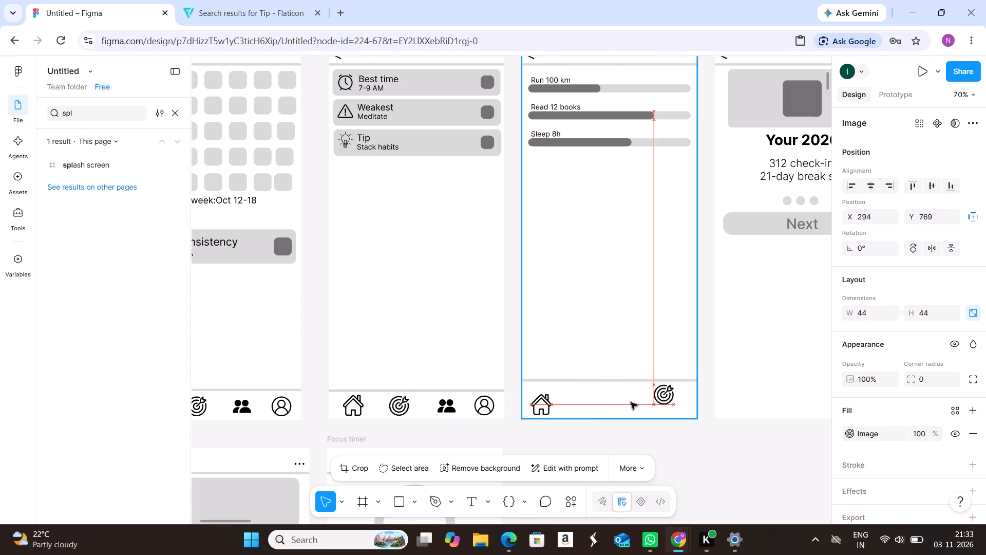
drag(631, 402, 577, 404)
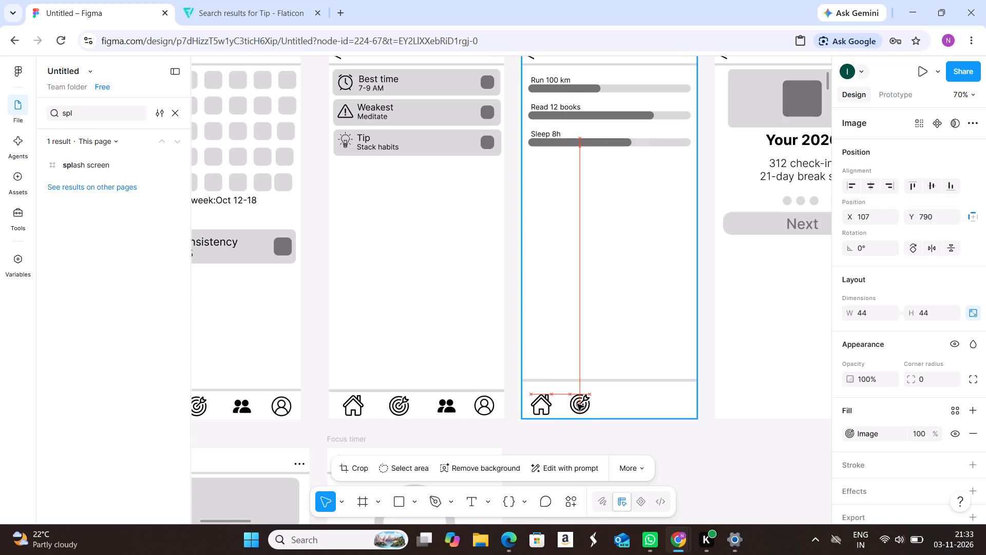
drag(577, 404, 578, 404)
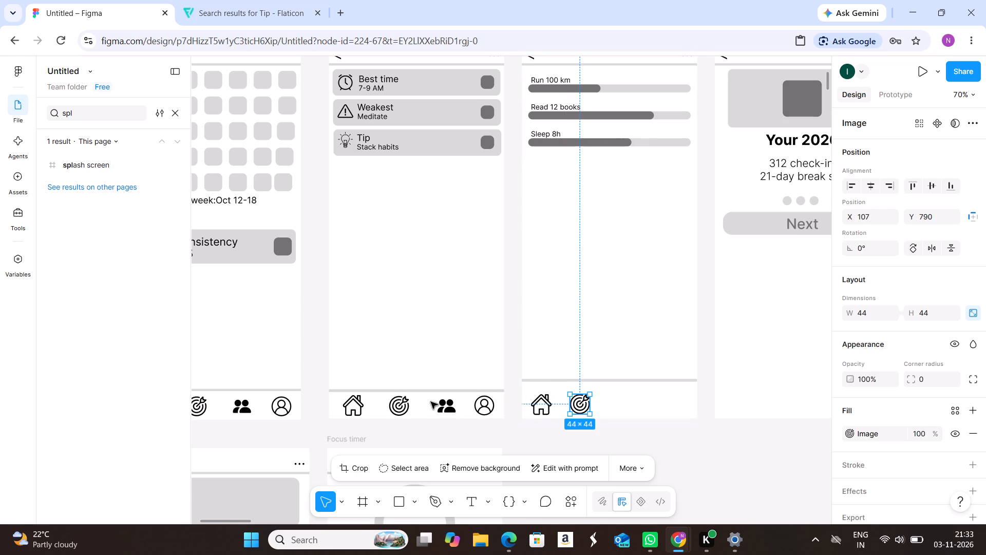
Duplicate the Insights people icon and place the copy in the Goal progress navigation bar at about X 244, Y 790.
click(444, 405)
key(ctrl+d)
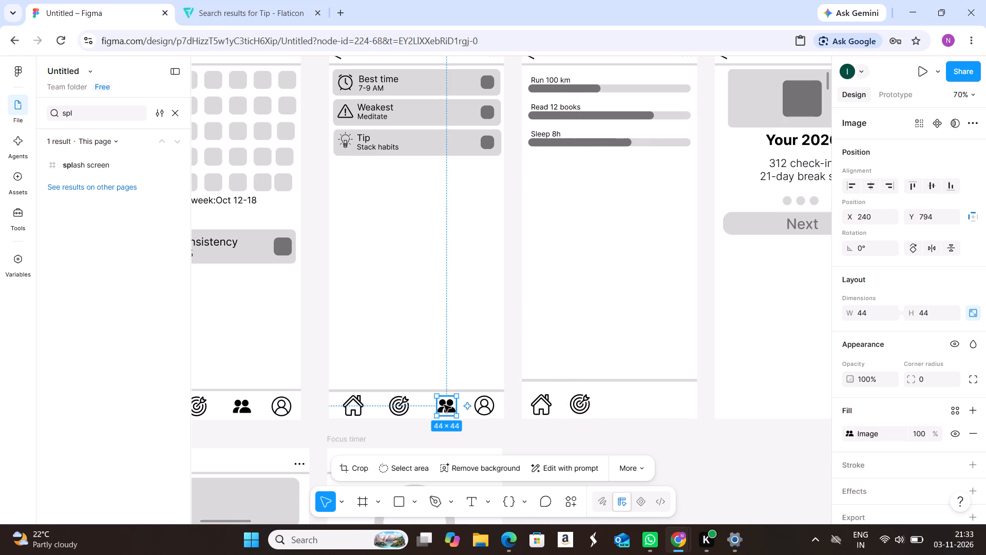
drag(444, 405, 641, 401)
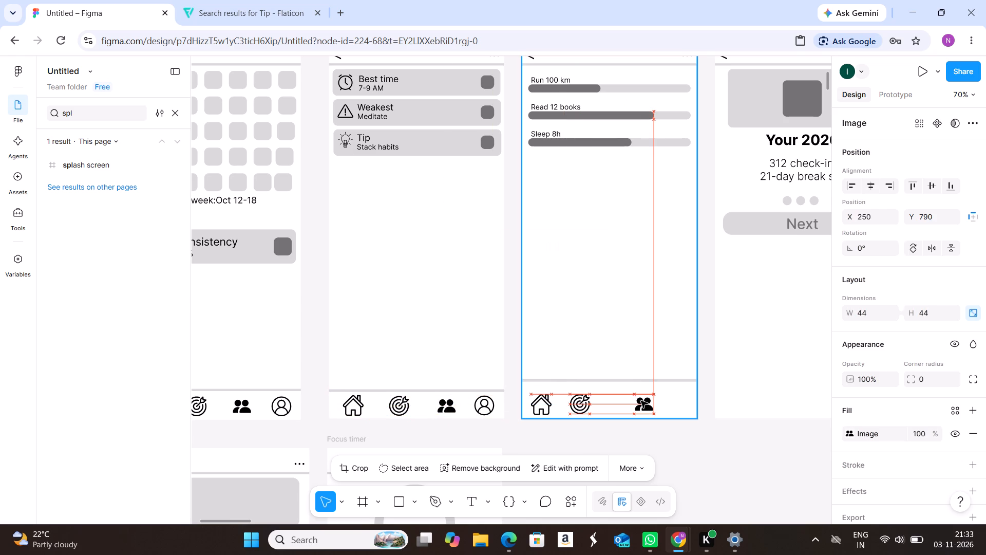
drag(641, 401, 637, 401)
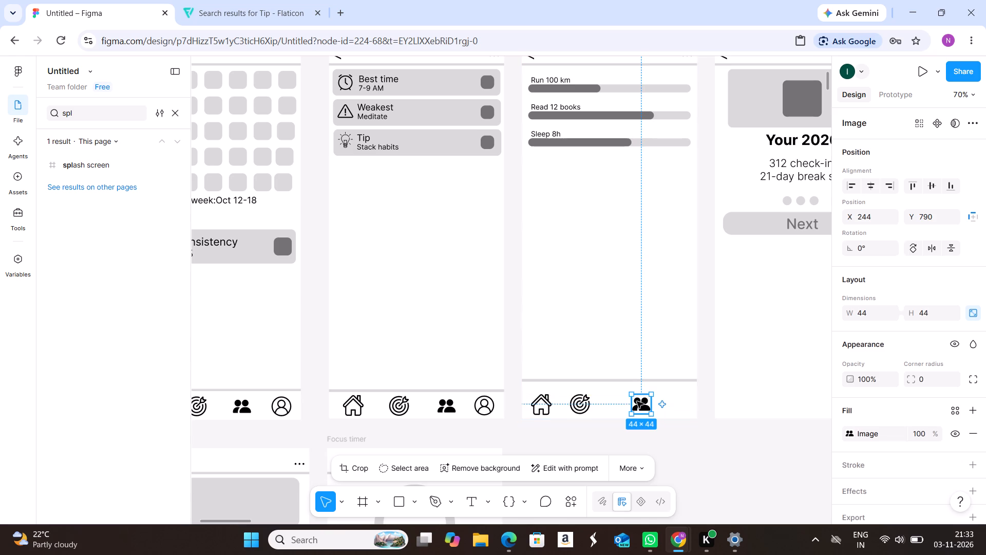
Shift the Goal progress target icon toward the people icon, to about X 129, Y 791.
click(575, 402)
drag(575, 402, 584, 403)
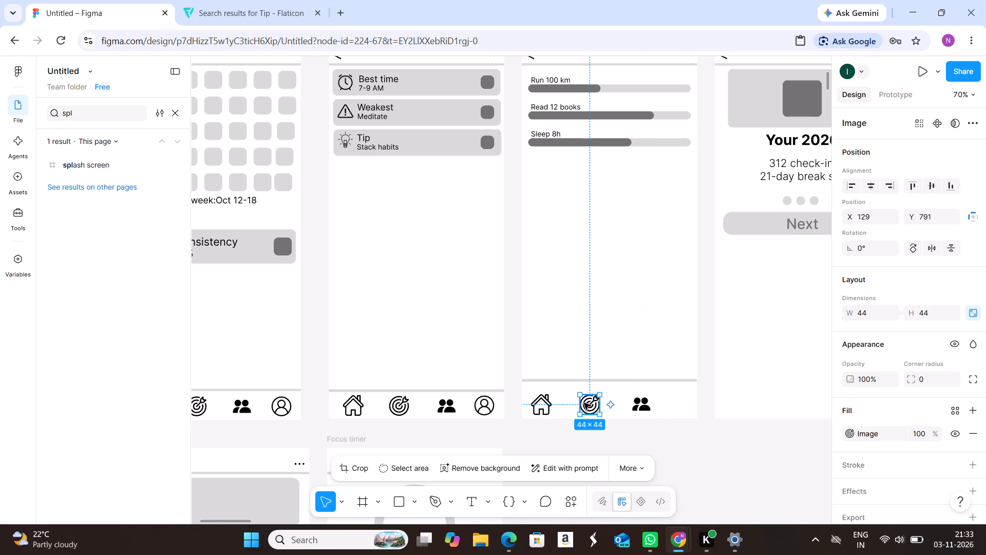
click(644, 403)
click(644, 403)
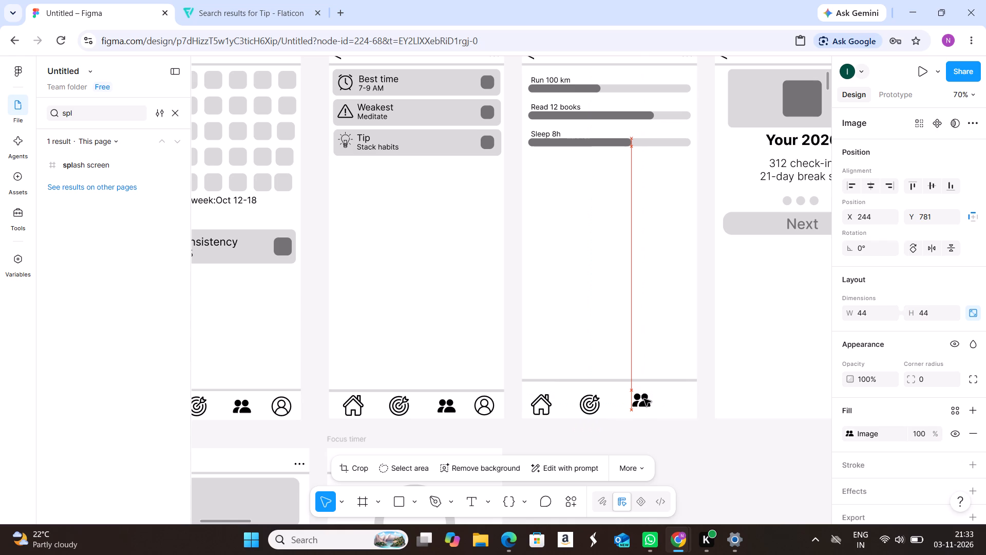
Duplicate the Insights profile icon and place the copy at the end of the Goal progress navigation bar, about X 324, Y 790.
click(485, 408)
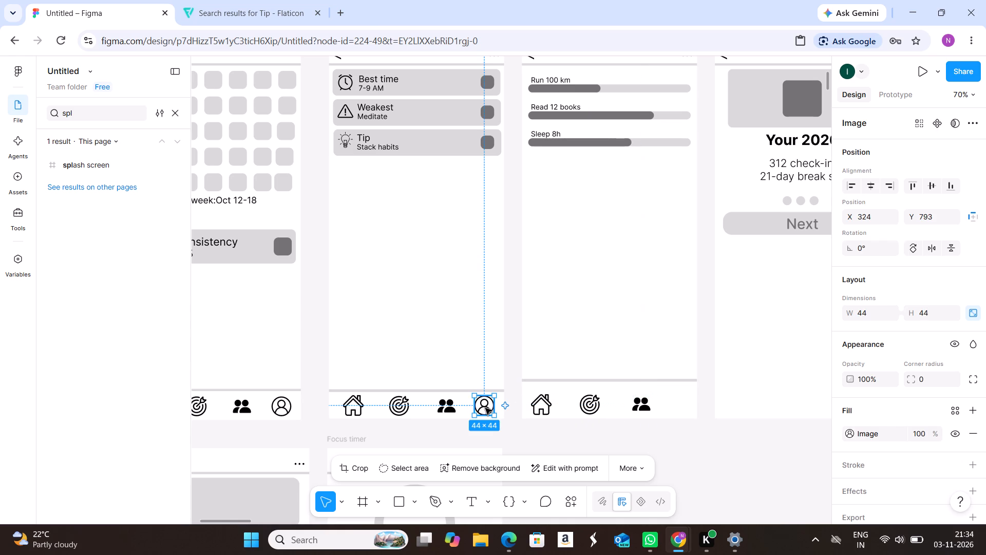
key(ctrl+d)
drag(485, 408, 648, 399)
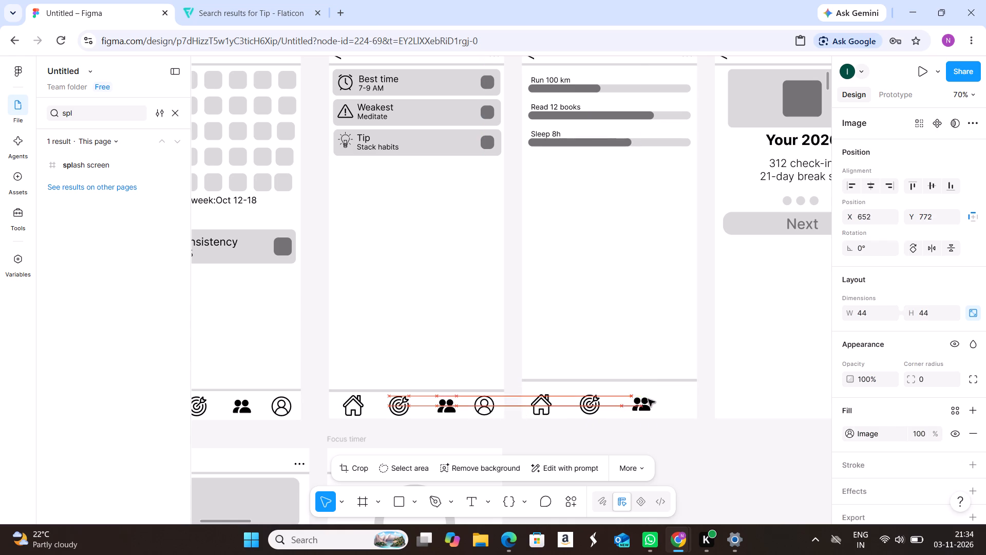
drag(648, 399, 678, 404)
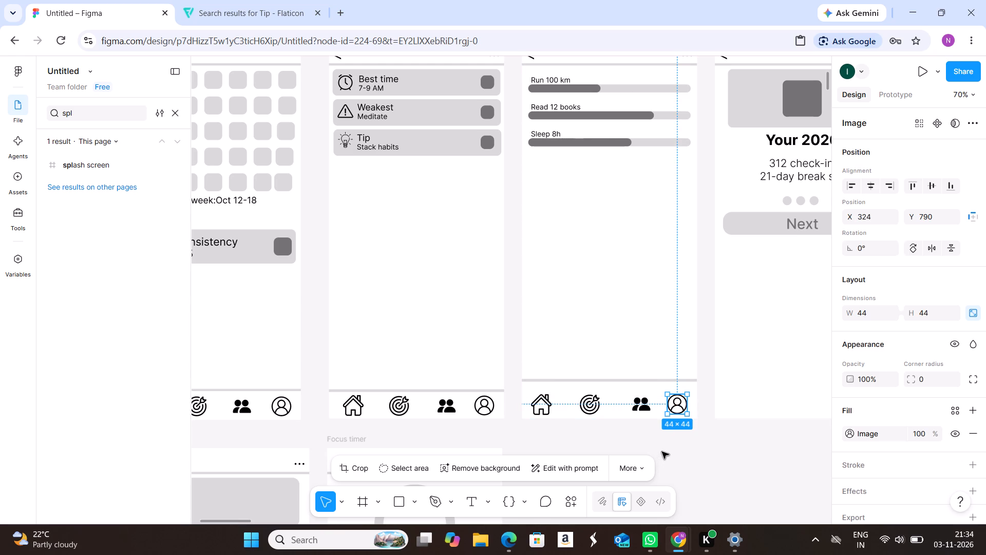
click(662, 452)
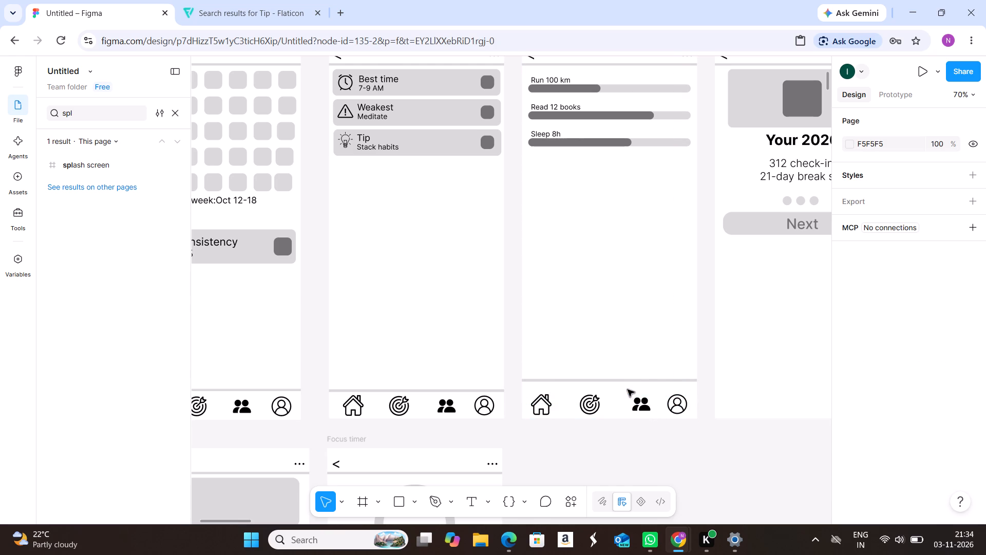
Lower the divider line above the Goal progress navigation icons to about Y 775.
click(626, 381)
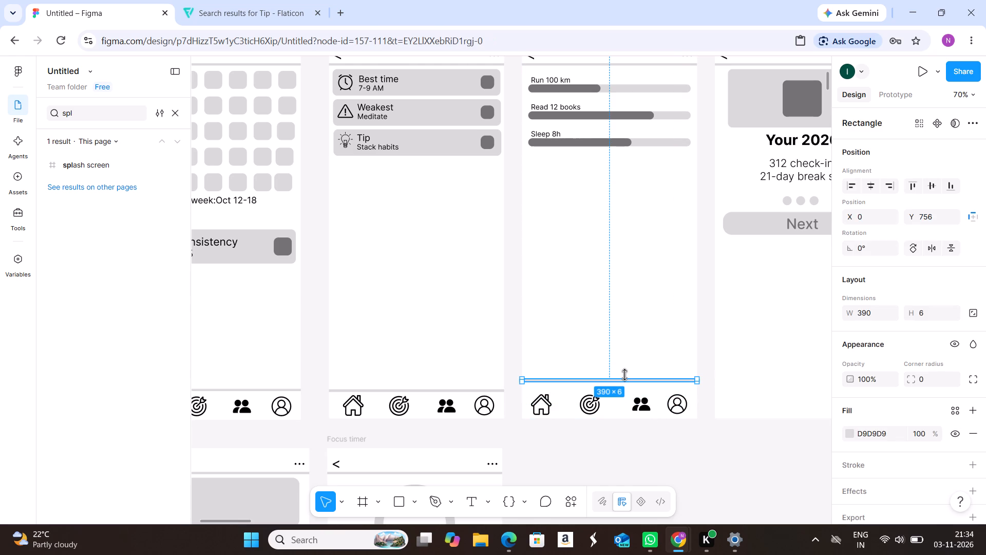
click(629, 369)
drag(627, 379, 627, 381)
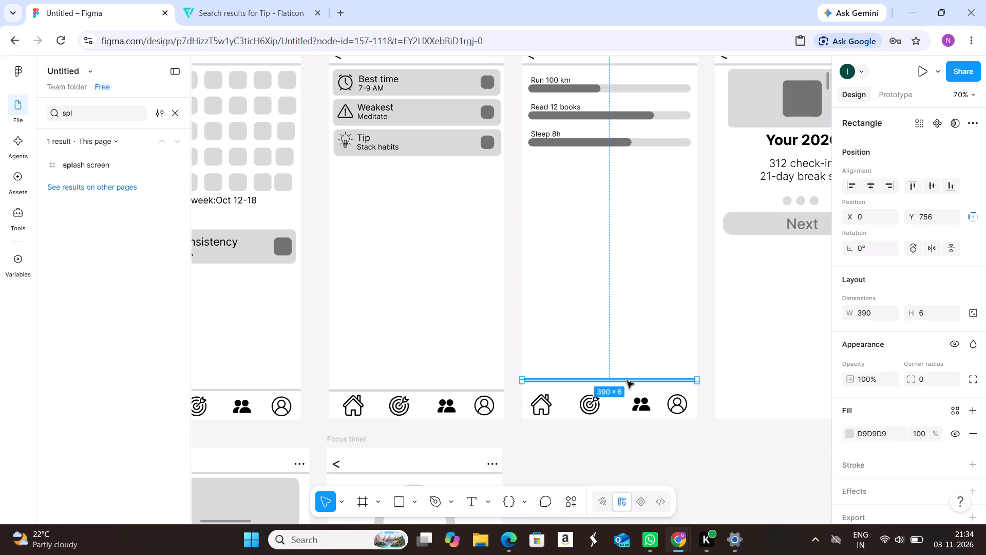
drag(627, 381, 628, 388)
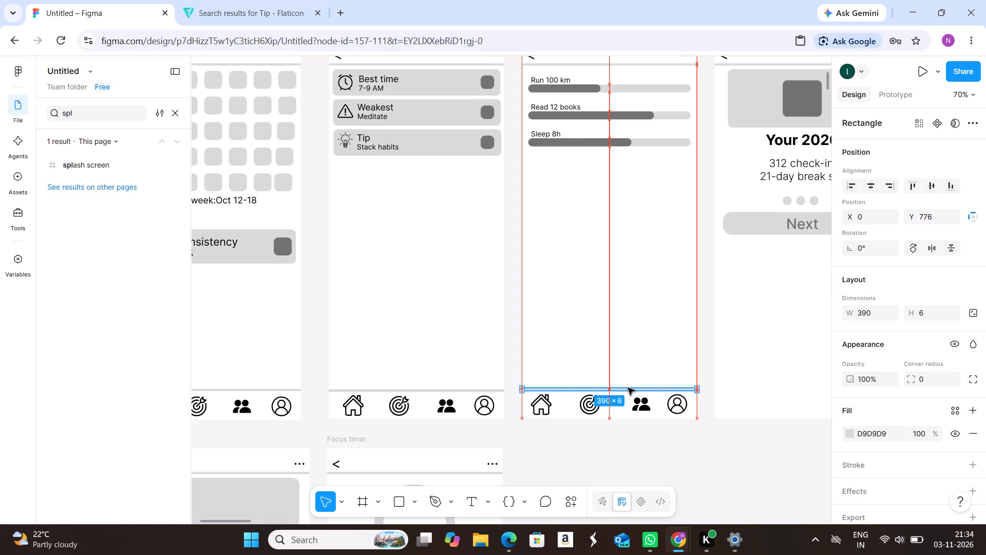
drag(628, 388, 629, 388)
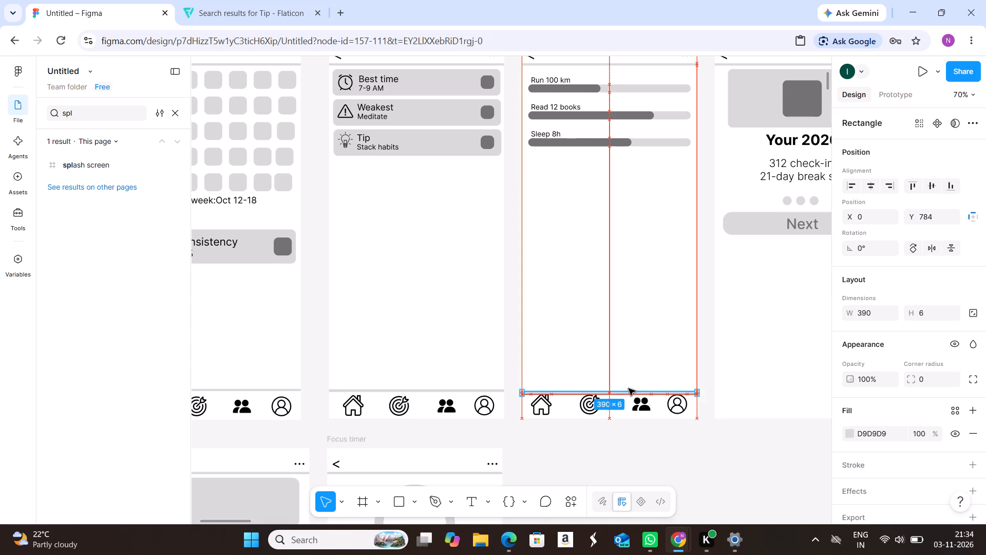
drag(629, 388, 629, 387)
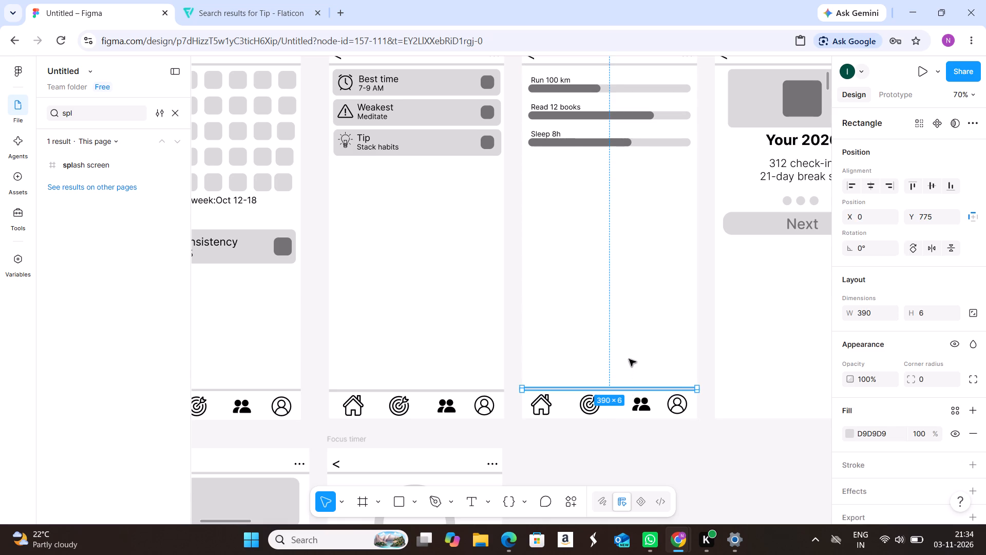
click(629, 359)
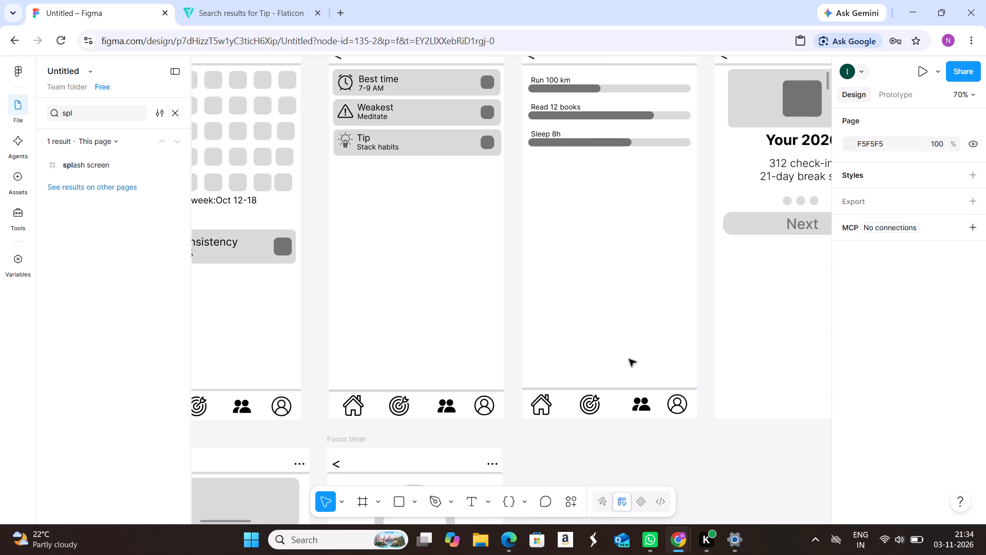
click(644, 357)
Delete the dark square placeholder from the card above the "Your 2026" heading.
key(ctrl+Right)
key(ctrl+Right)
key(ctrl+Right)
key(ctrl+Right)
key(ctrl+Right)
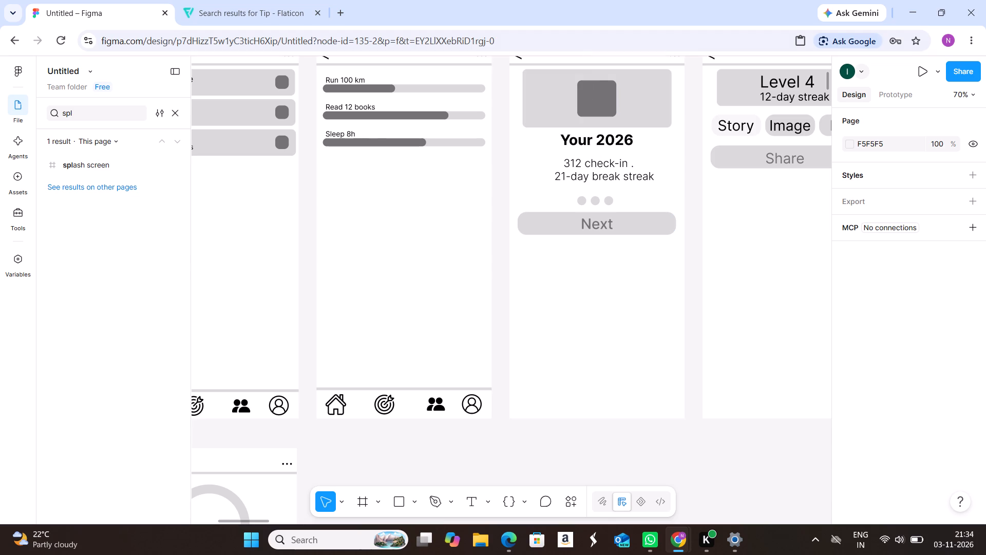
click(597, 93)
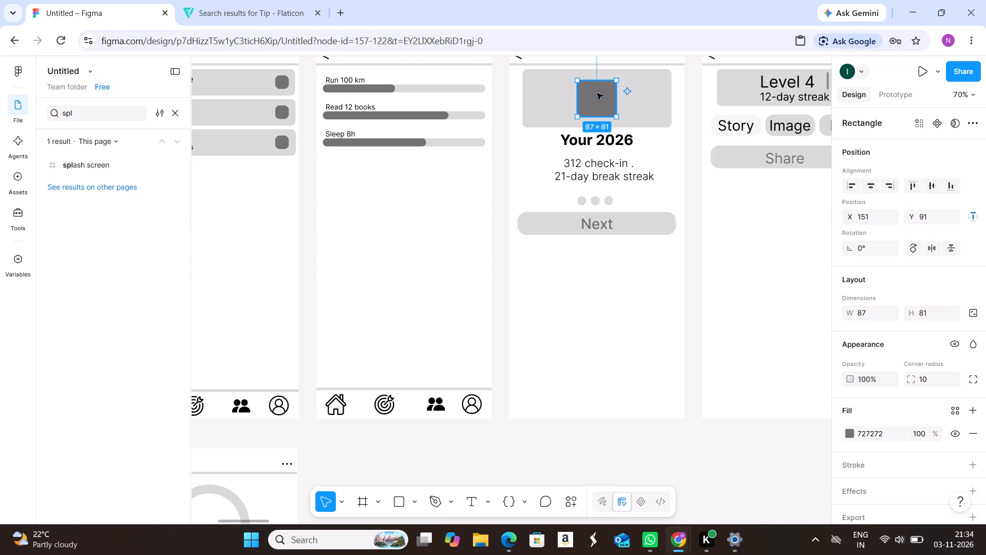
key(BackSpace)
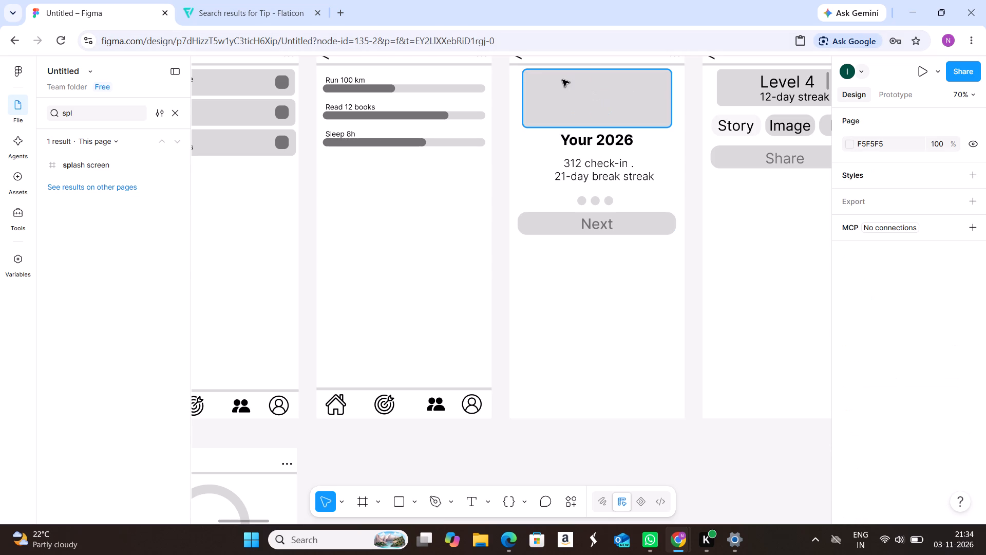
Switch to Flaticon and search its black icons for "calender".
click(287, 8)
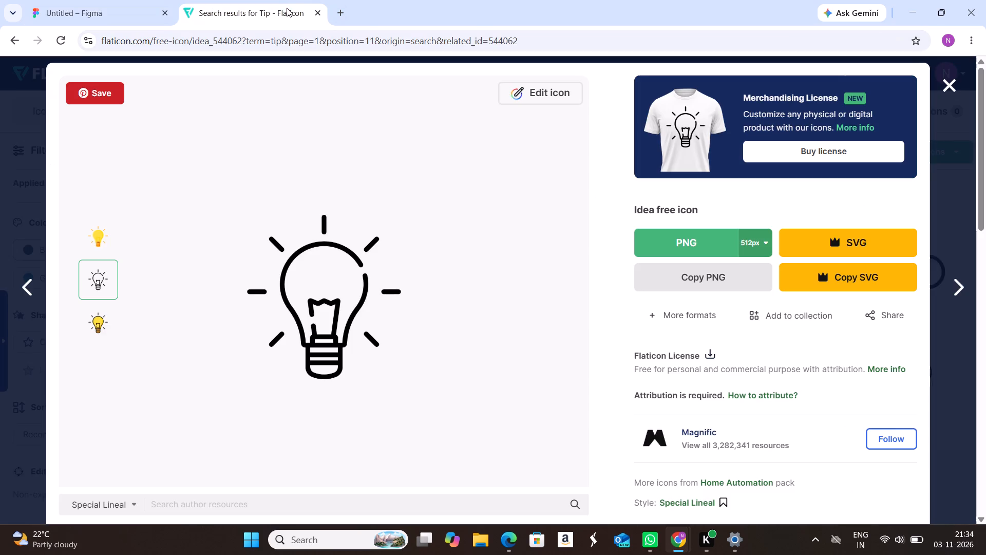
click(14, 40)
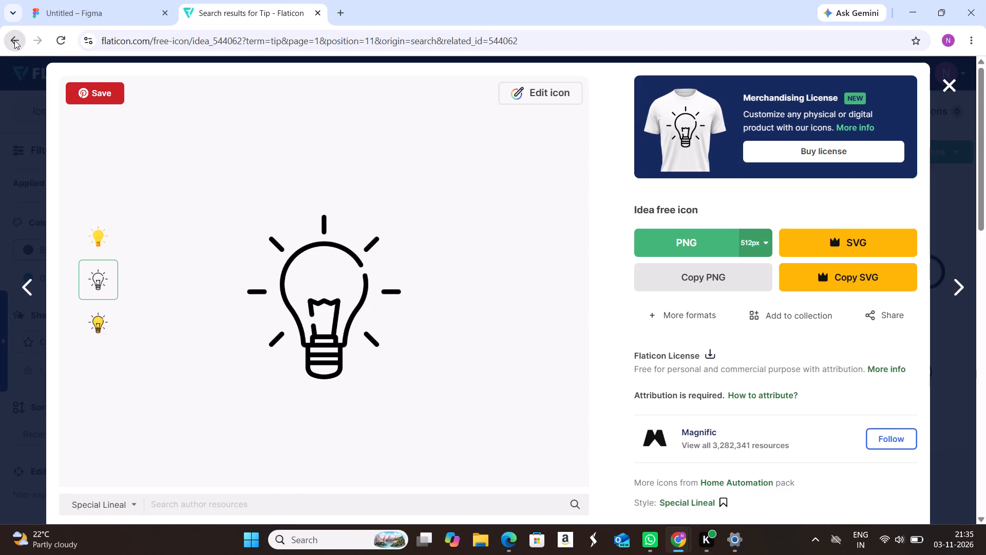
drag(121, 109, 98, 110)
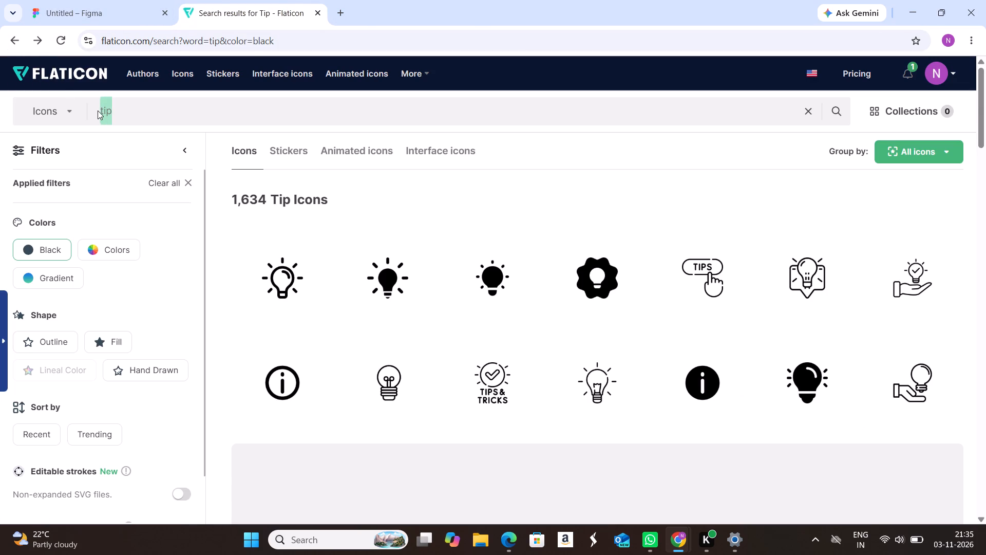
key(BackSpace)
text(cal)
text(ender)
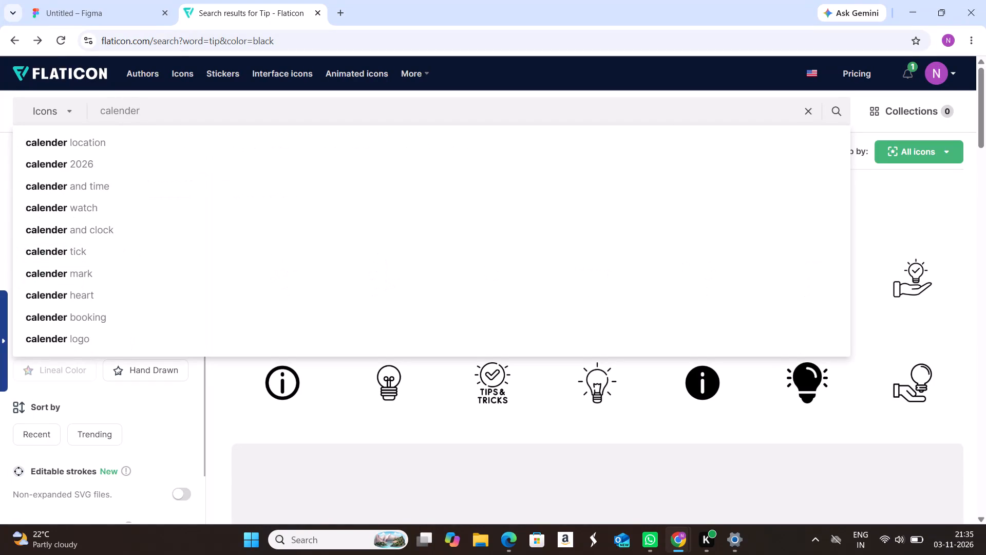
key(Return)
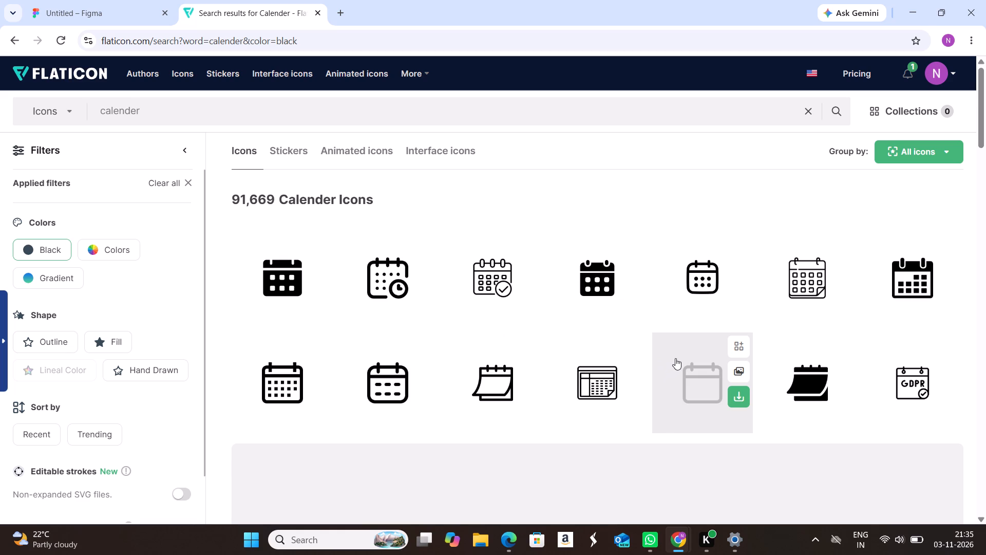
Find the outlined Booking calendar icon by Good Ware with a check mark among the results and copy it as PNG.
key(ctrl+Down)
key(ctrl+Down)
key(ctrl+Down)
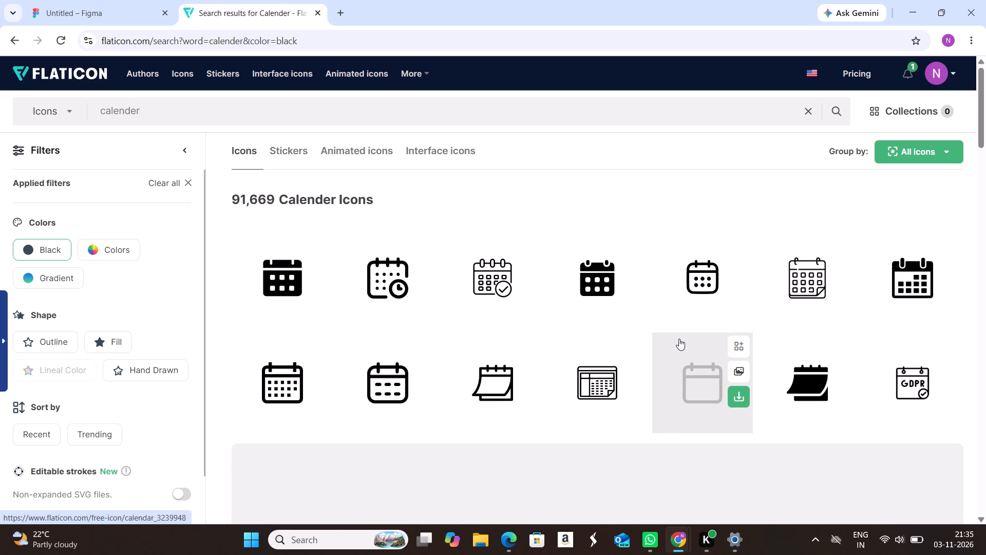
click(920, 195)
key(ctrl+Down)
key(ctrl+Down)
key(Down)
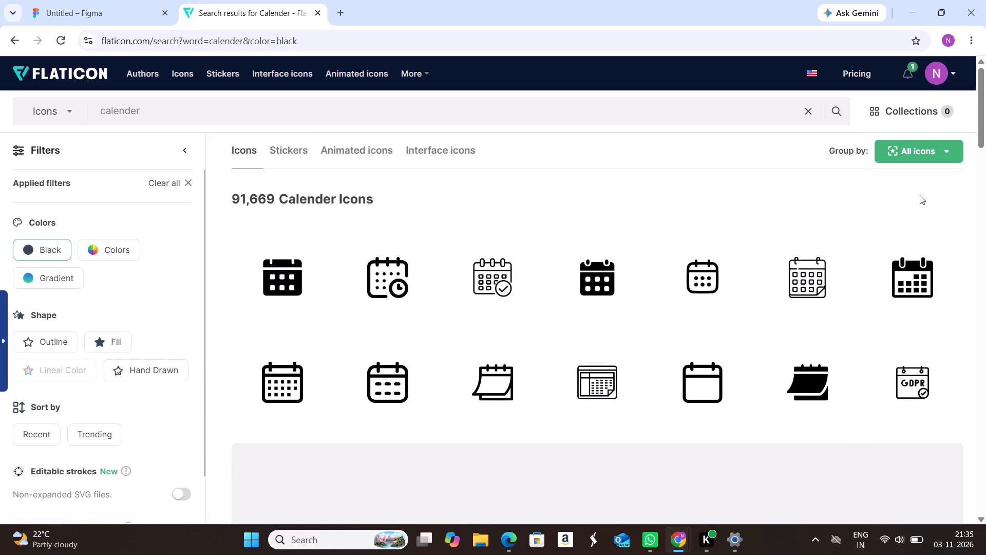
drag(978, 141, 985, 231)
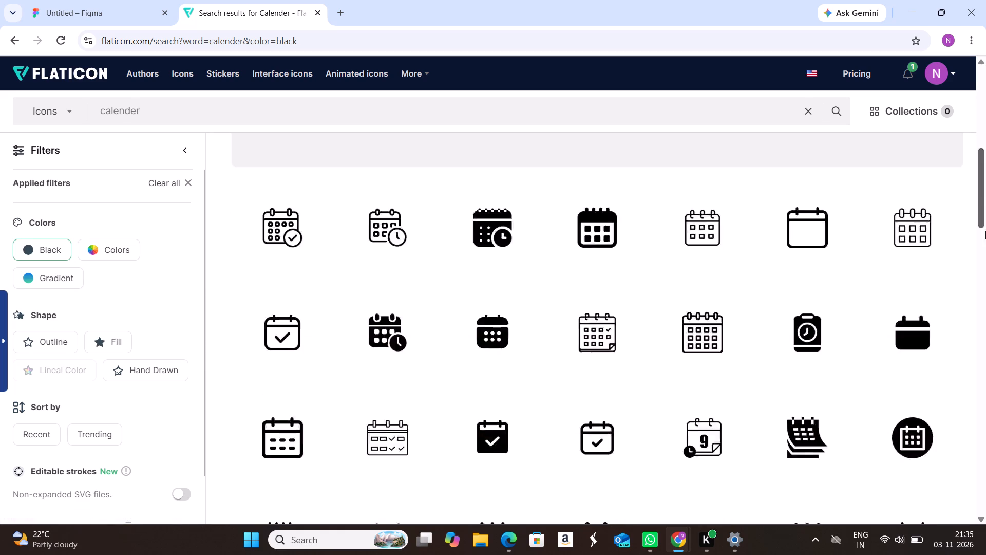
drag(985, 231, 984, 274)
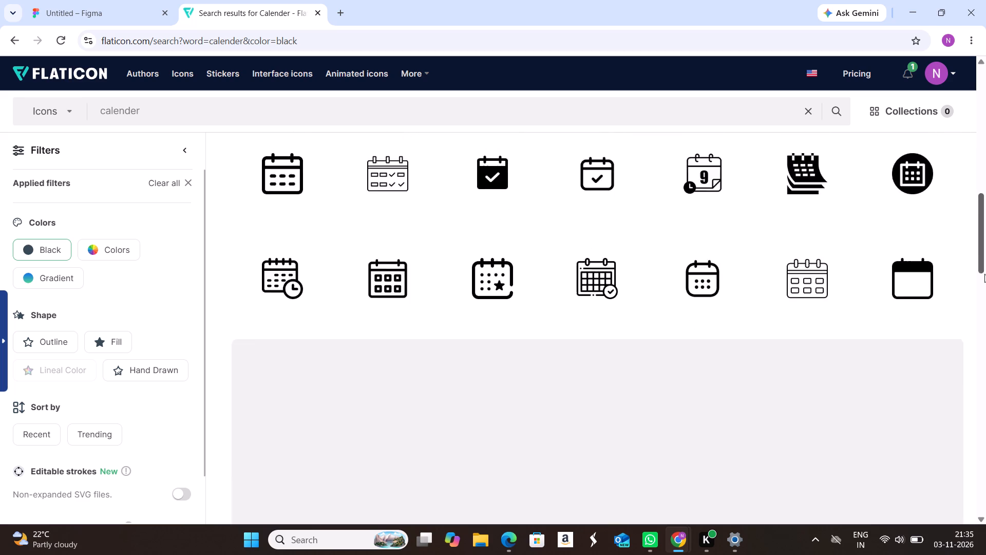
drag(984, 274, 985, 335)
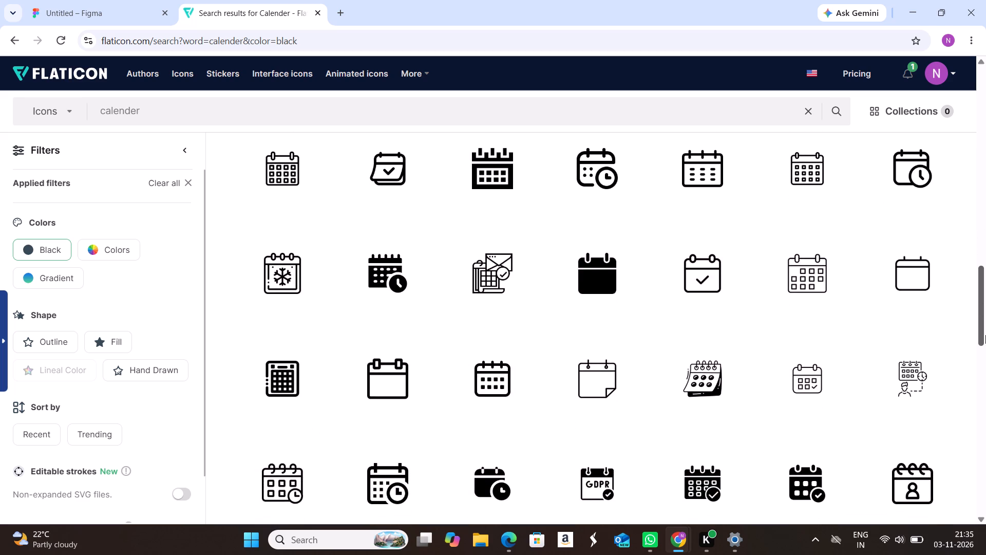
drag(981, 329, 983, 355)
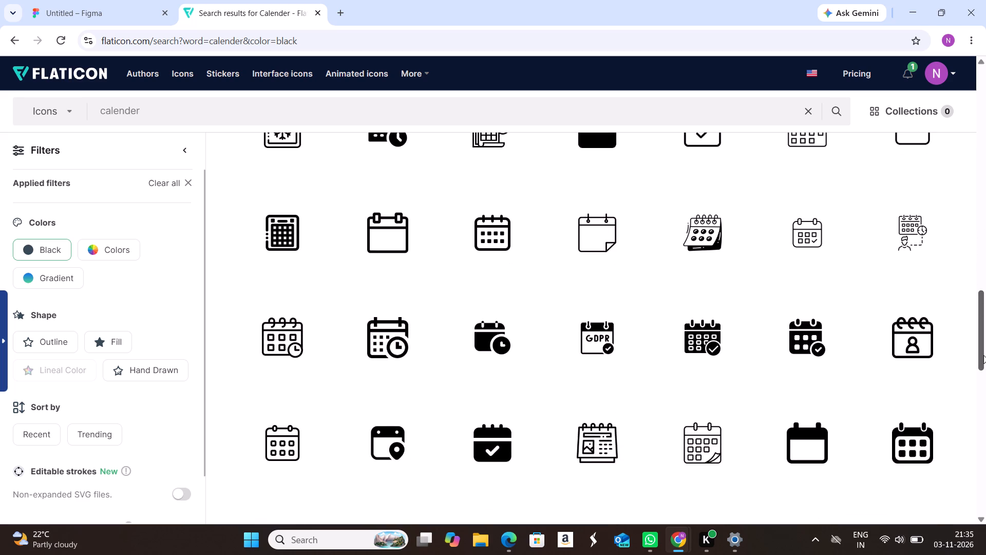
drag(982, 356, 982, 372)
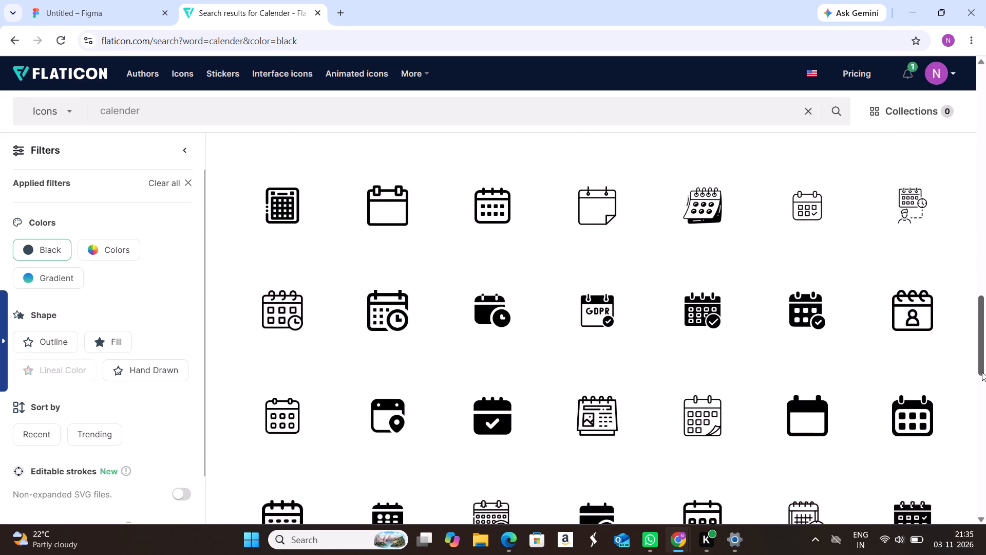
drag(982, 372, 983, 382)
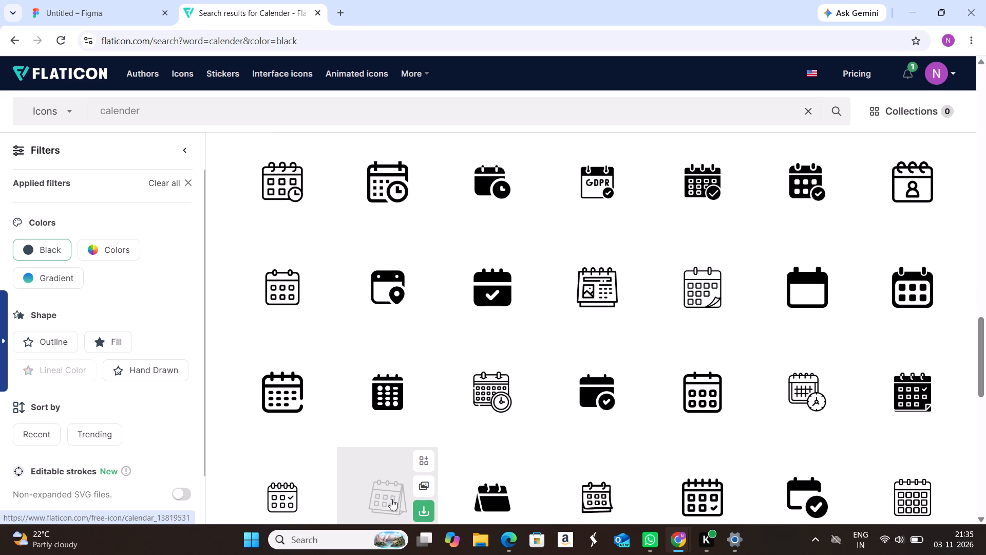
click(290, 497)
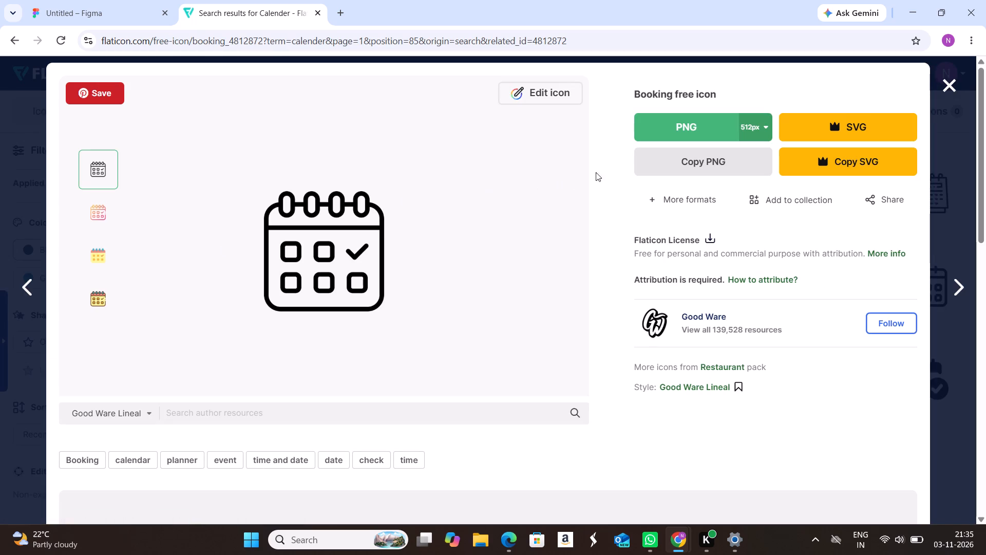
click(678, 166)
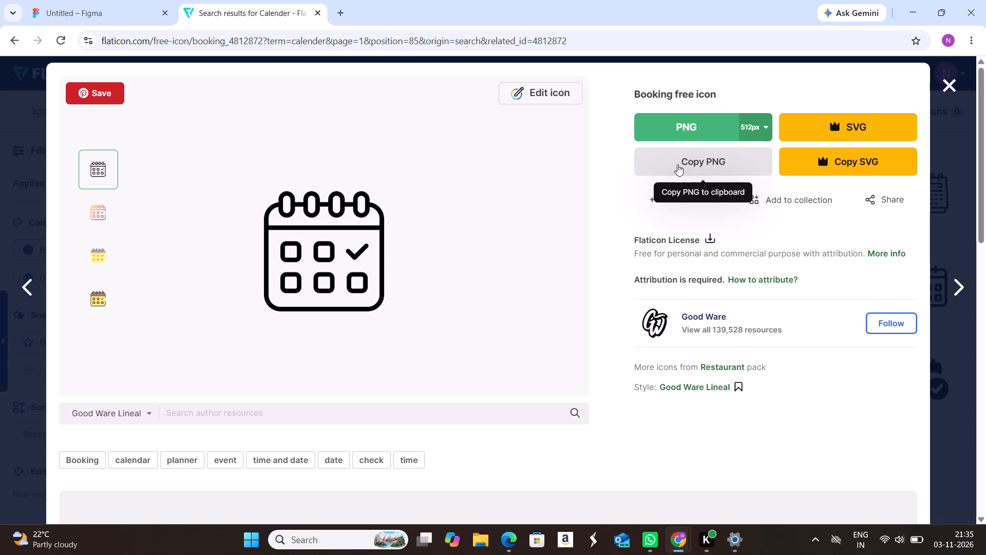
Paste the calendar icon into the Figma design and scale it down to about 73 × 73.
click(88, 13)
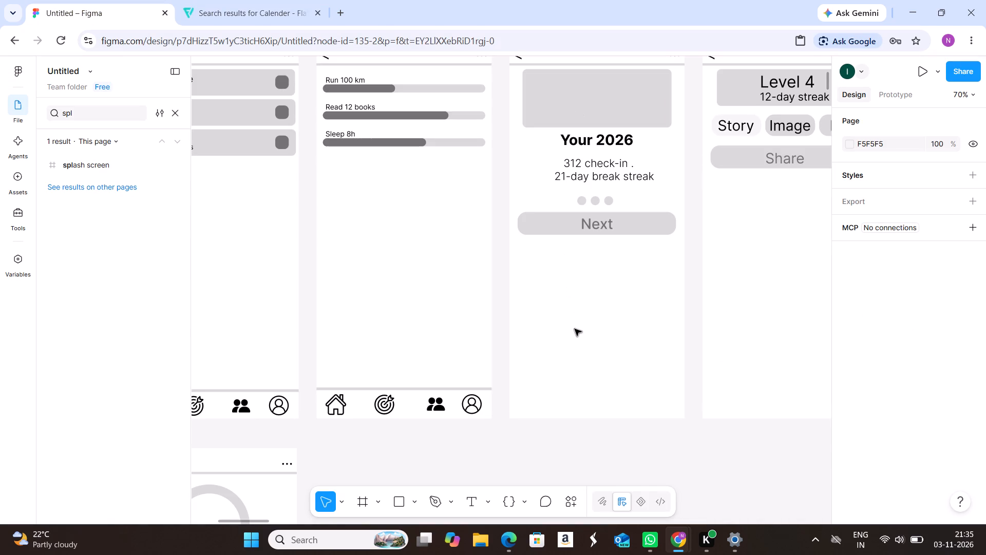
key(ctrl+v)
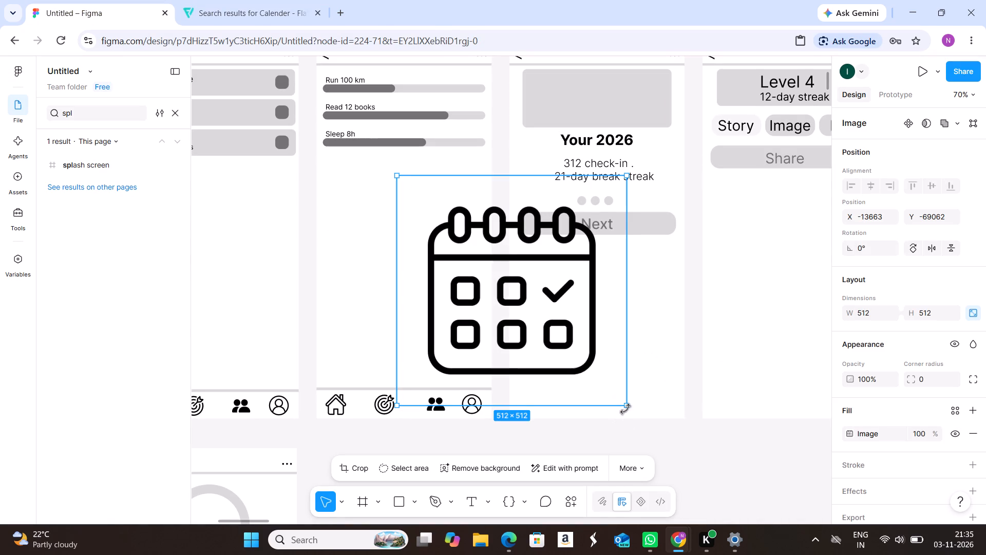
drag(627, 407, 433, 223)
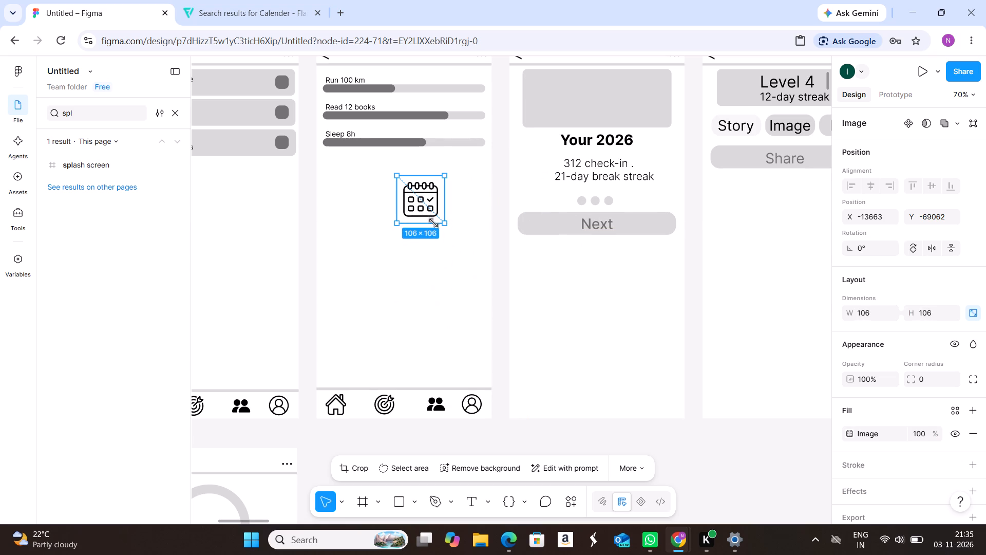
drag(433, 223, 428, 213)
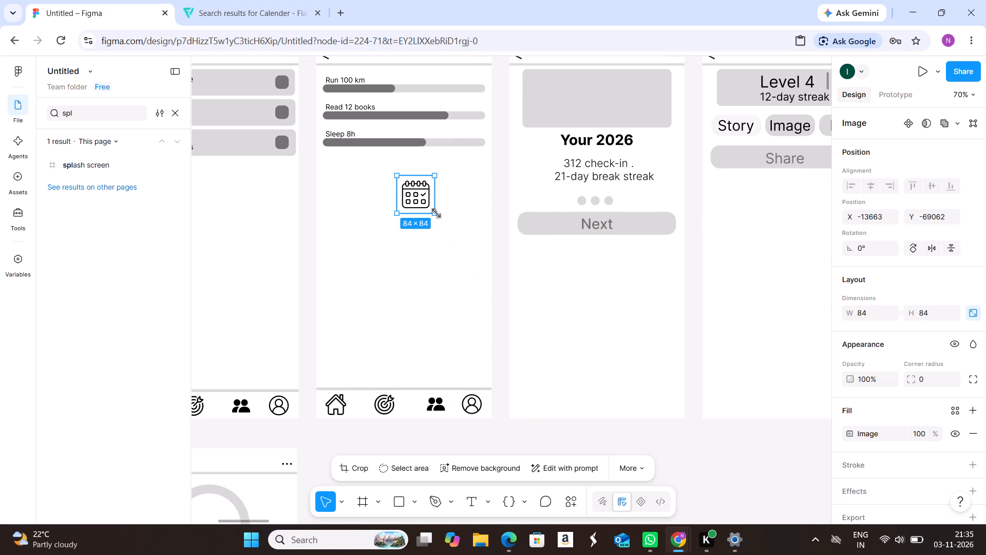
drag(436, 213, 429, 202)
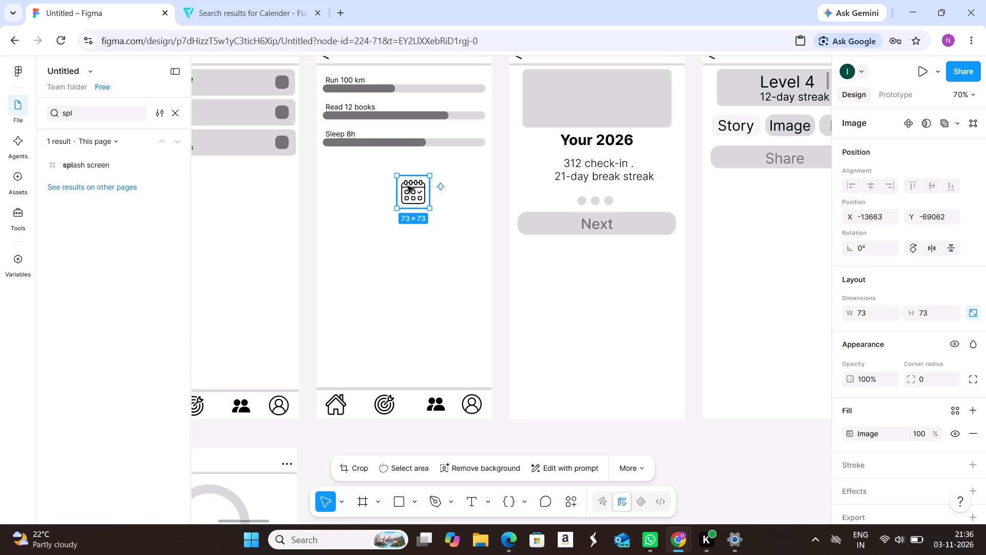
Place the calendar icon in the grey card above "Your 2026", enlarge it to about 93 × 93, and centre it horizontally, about Y 76.
drag(412, 190, 606, 95)
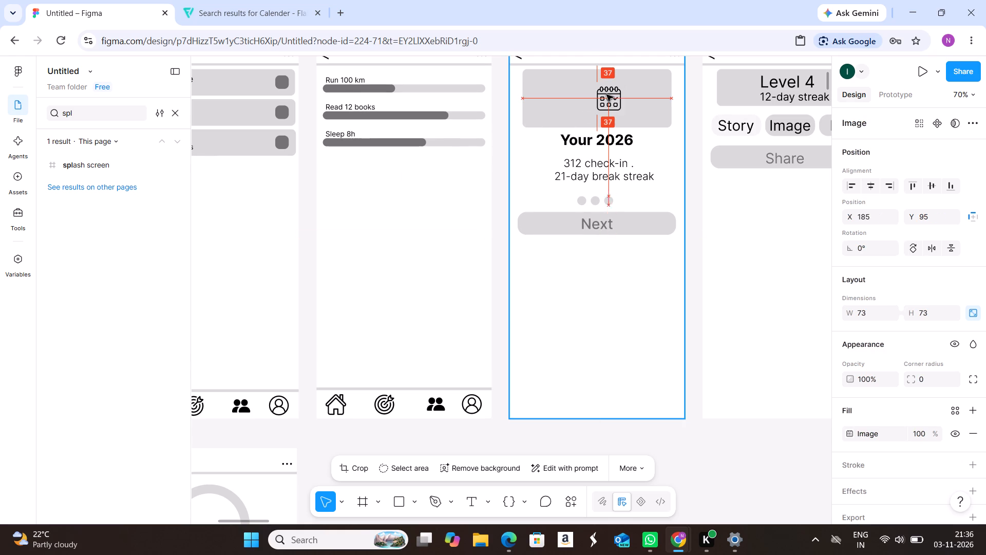
drag(606, 95, 596, 95)
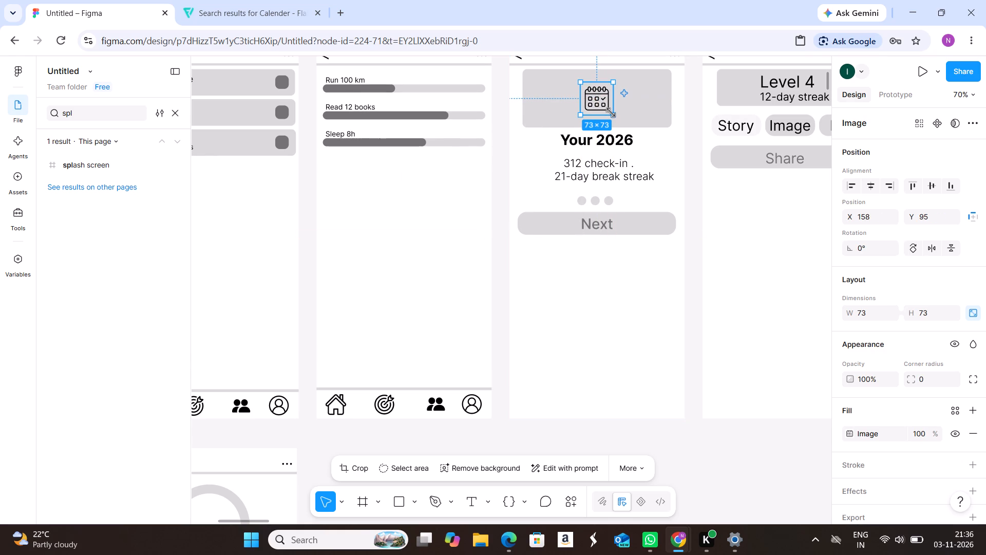
drag(612, 113, 622, 121)
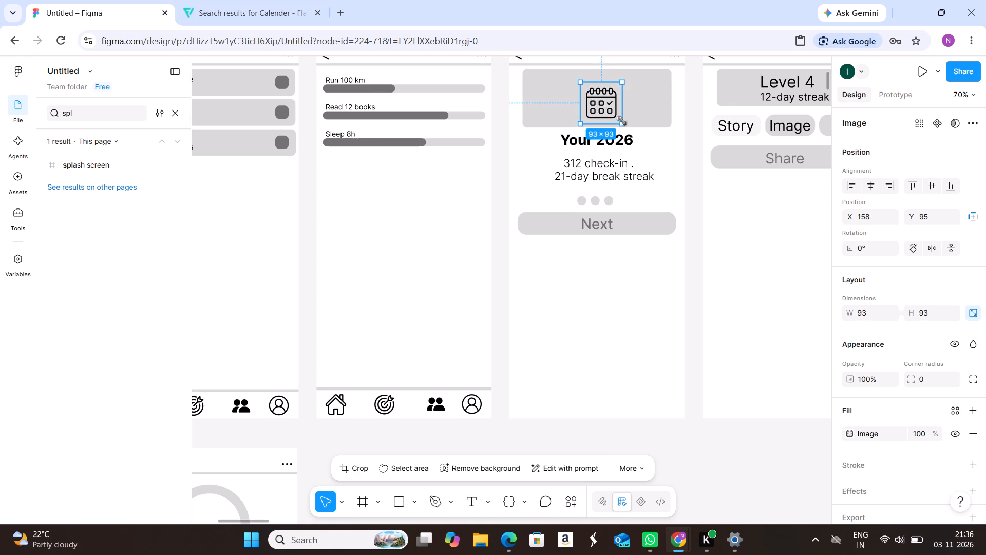
drag(594, 100, 591, 95)
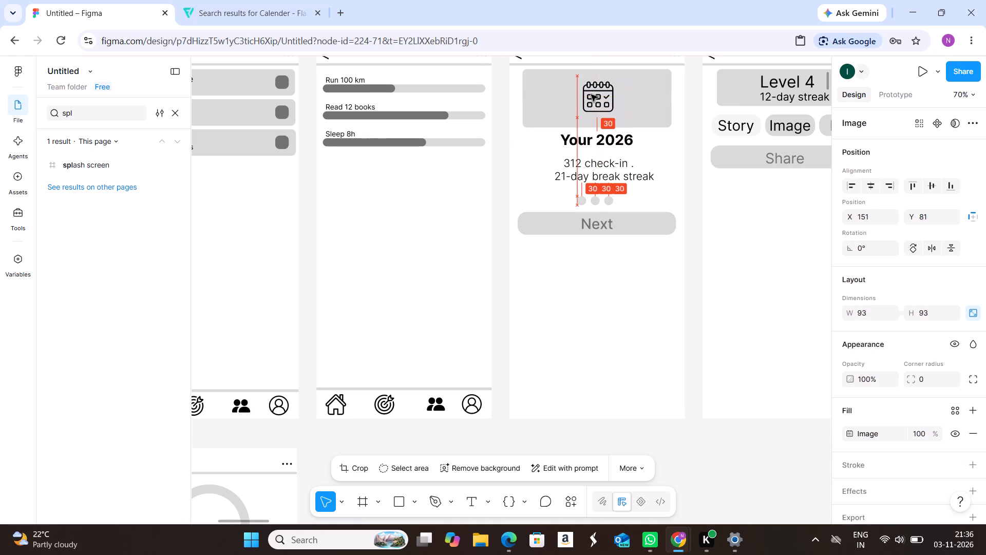
drag(591, 95, 590, 92)
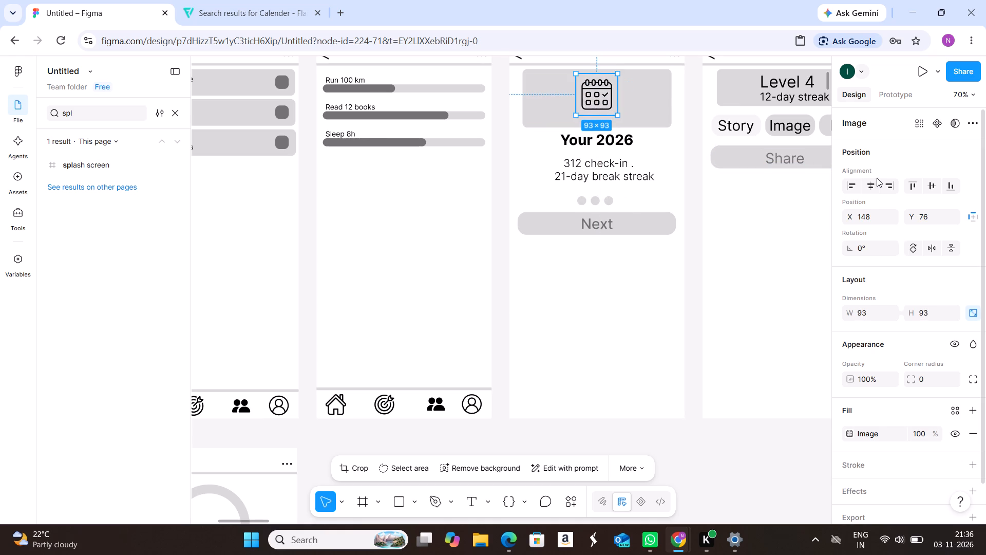
click(871, 181)
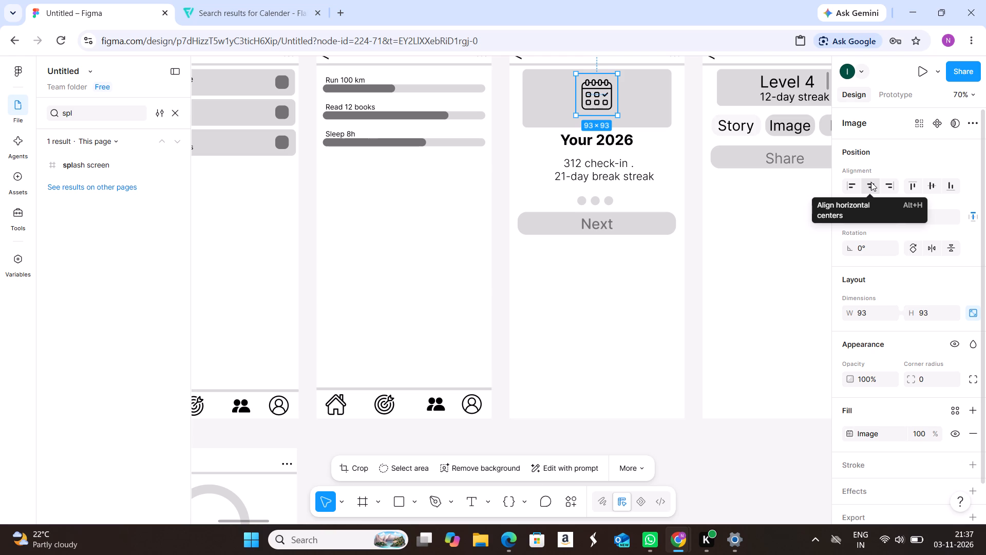
click(630, 318)
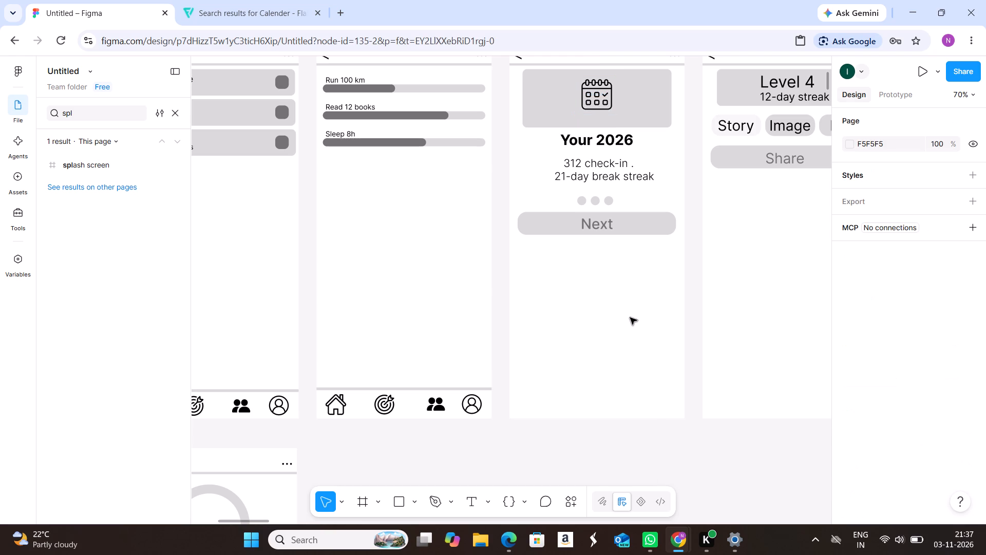
Set the text fill of the "Share" button label on the Level 4 screen to black, 000000.
key(ctrl+Right)
key(ctrl+Right)
key(ctrl+Right)
key(ctrl+Right)
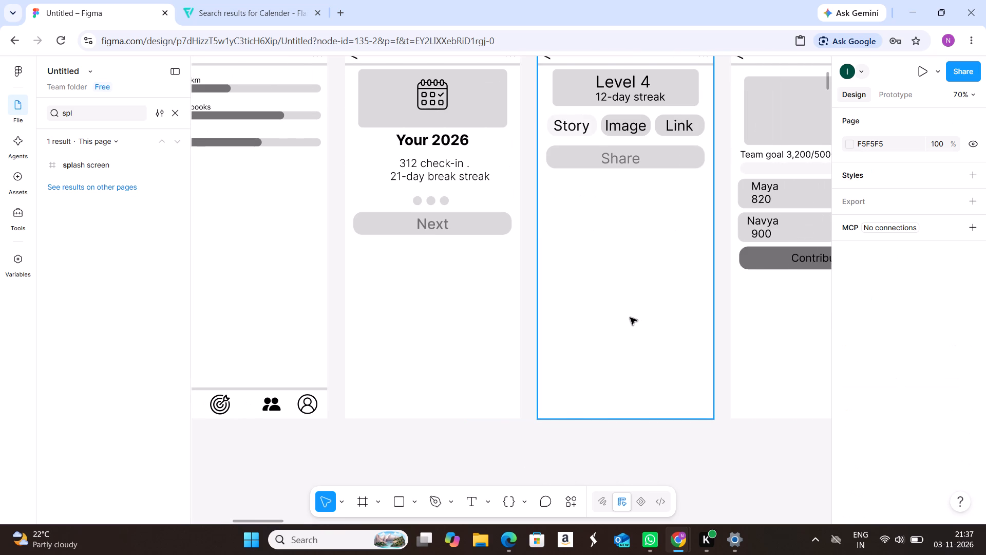
key(ctrl+Right)
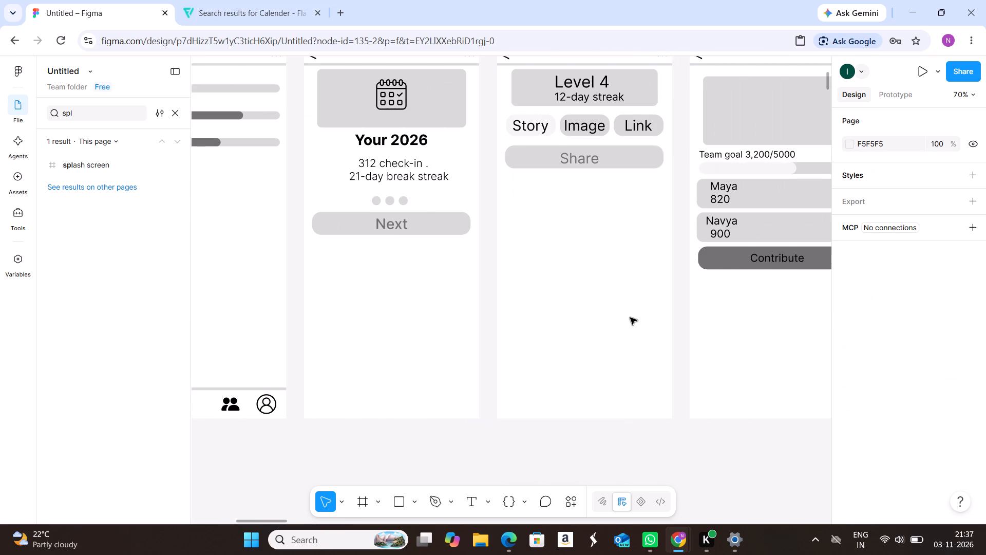
click(578, 161)
click(578, 161)
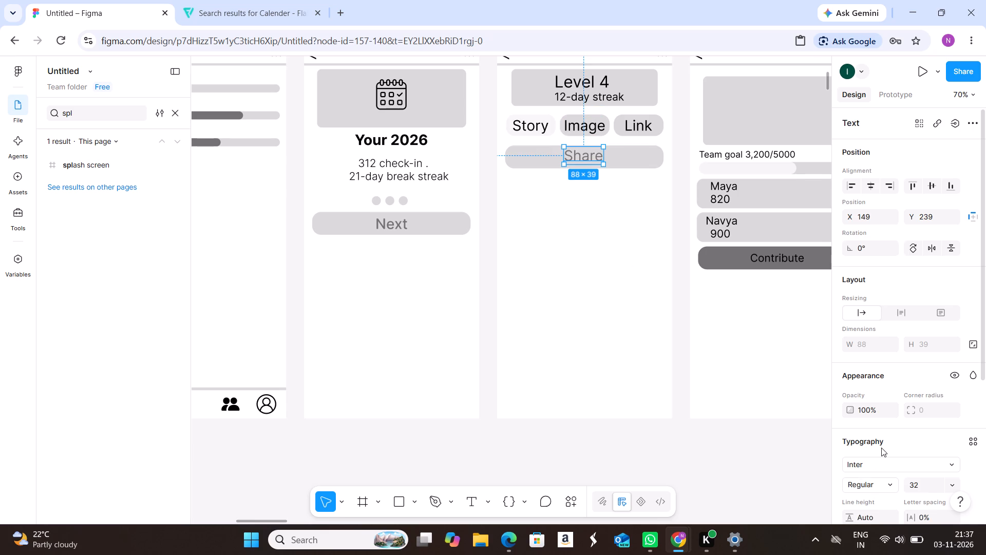
drag(985, 359, 985, 370)
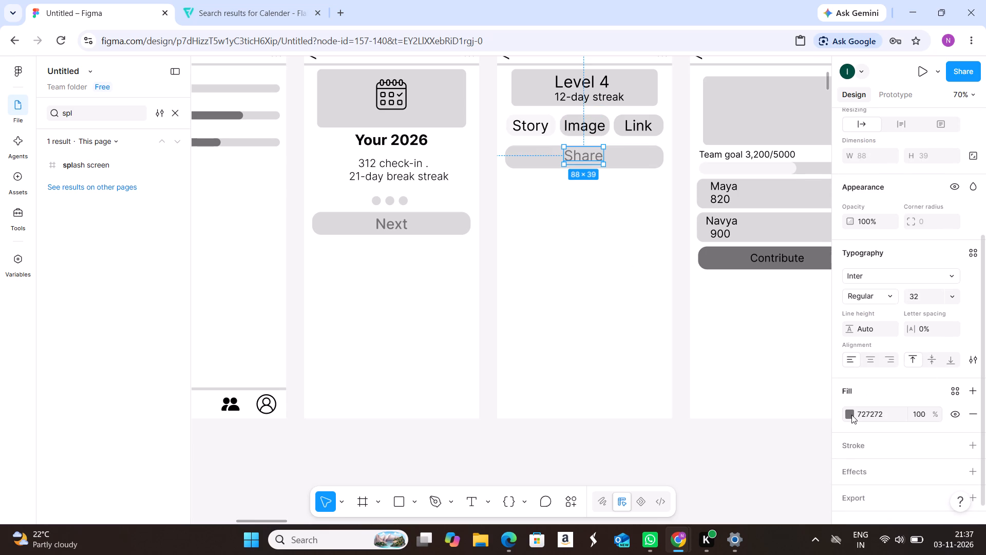
click(851, 415)
click(709, 484)
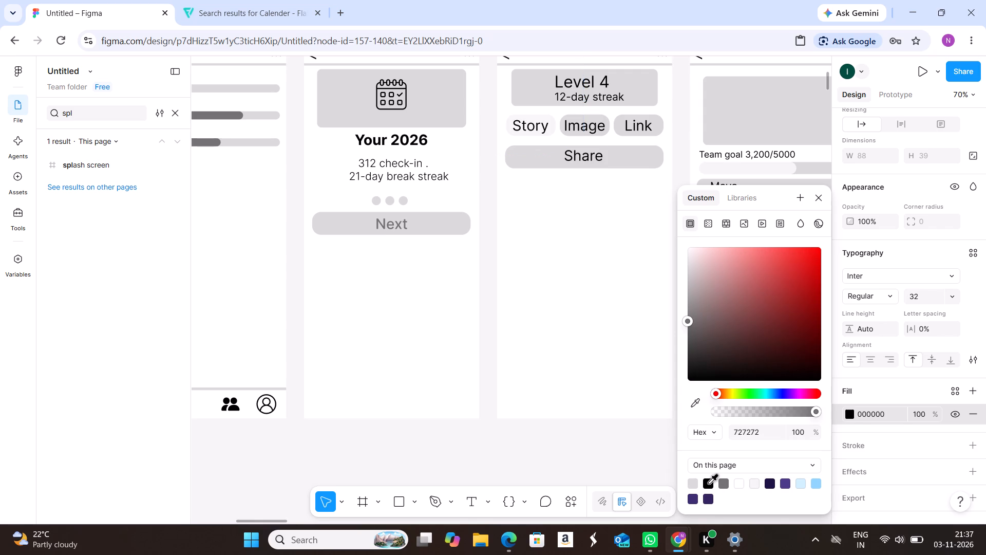
click(573, 334)
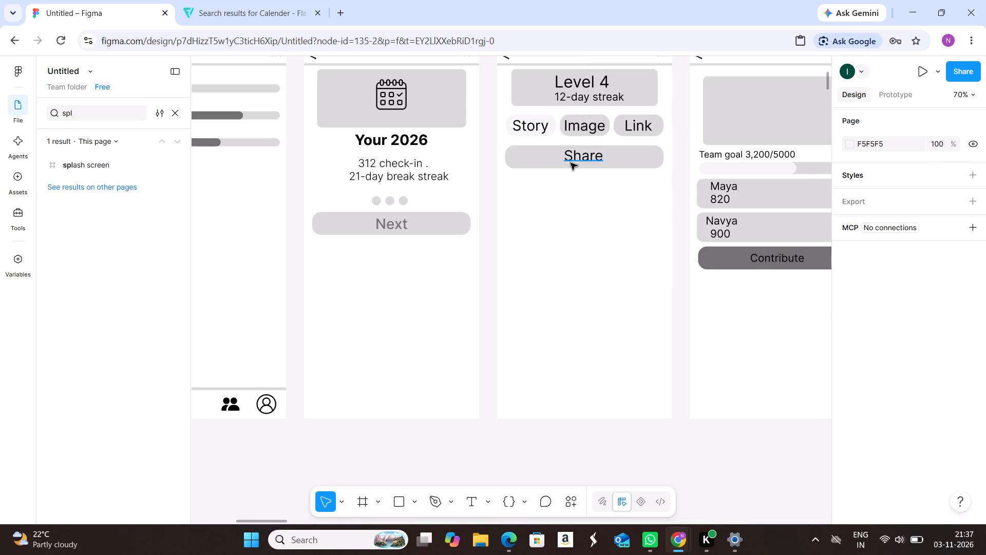
Set the text fill of the "Next" button label on the "Your 2026" screen to black, 000000.
click(399, 228)
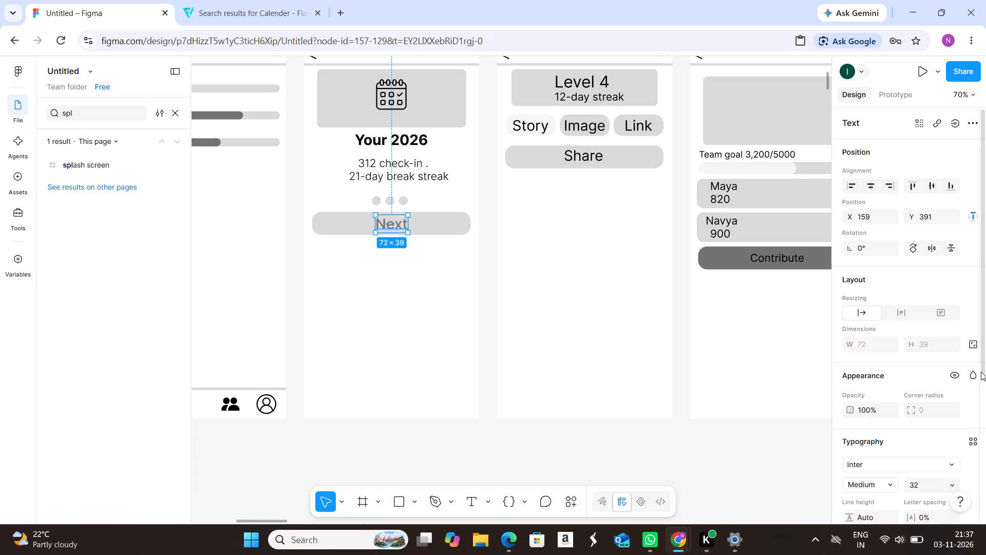
drag(981, 372, 985, 427)
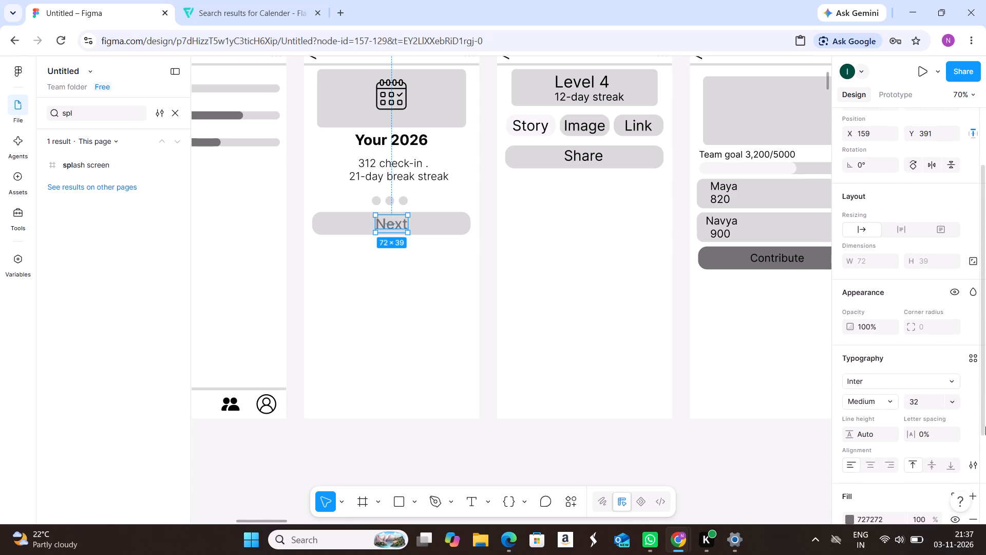
click(849, 519)
click(709, 482)
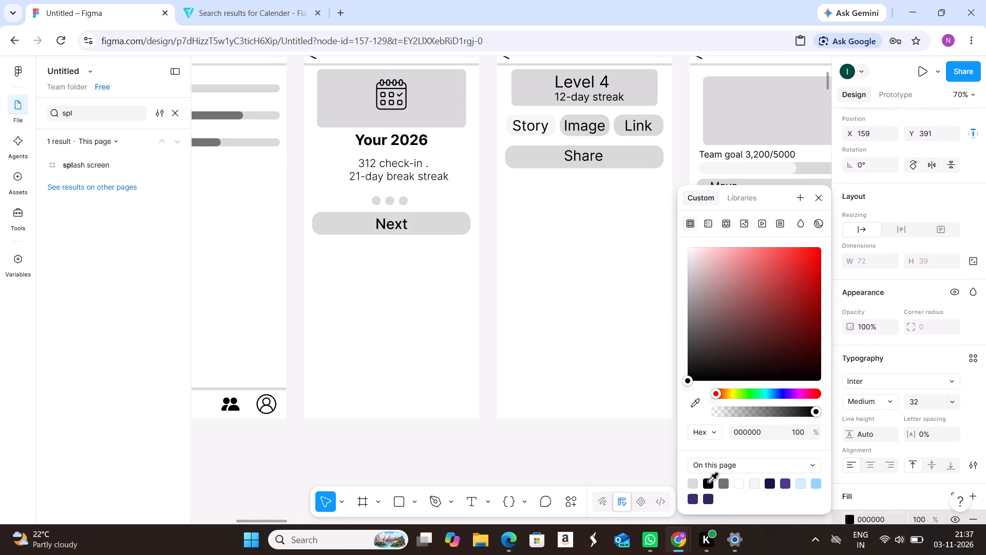
click(558, 336)
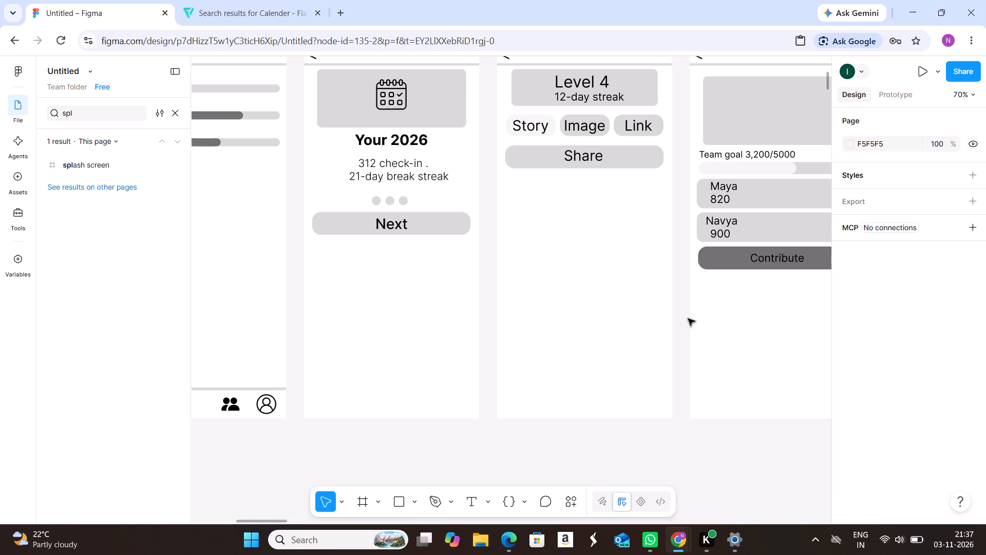
Switch to Flaticon and search the icons for "trophy", keeping the black colour filter.
key(ctrl+Right)
key(ctrl+Right)
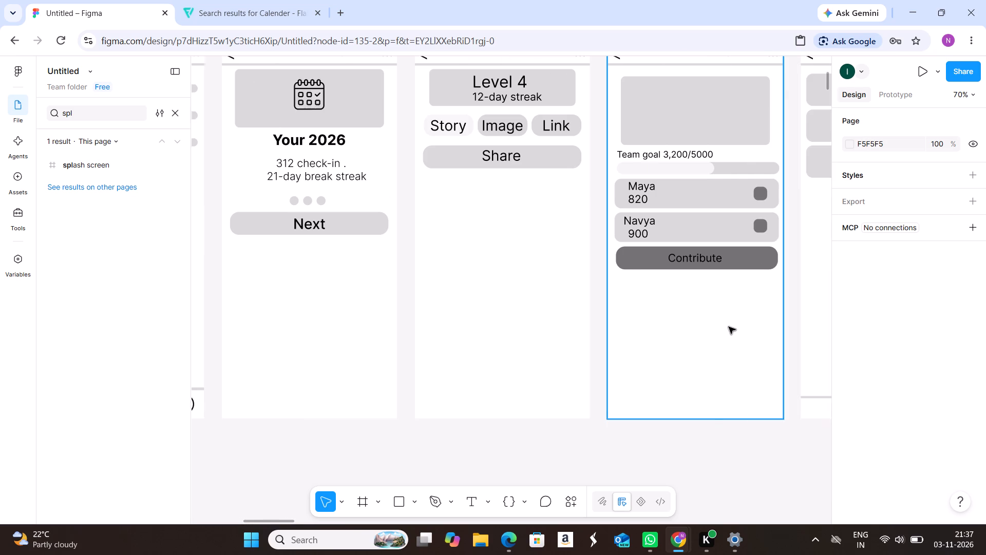
key(ctrl+Right)
key(ctrl+Right)
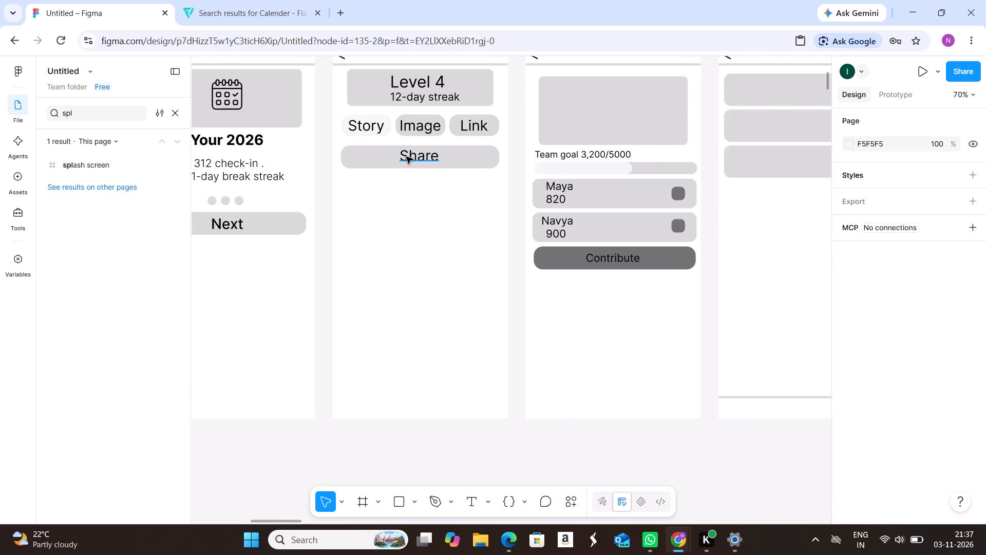
click(266, 18)
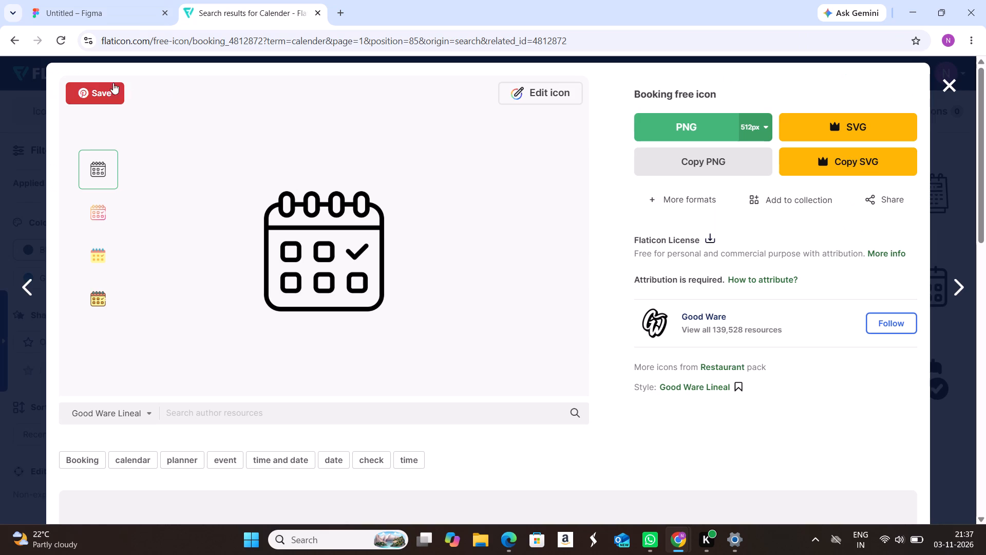
click(16, 42)
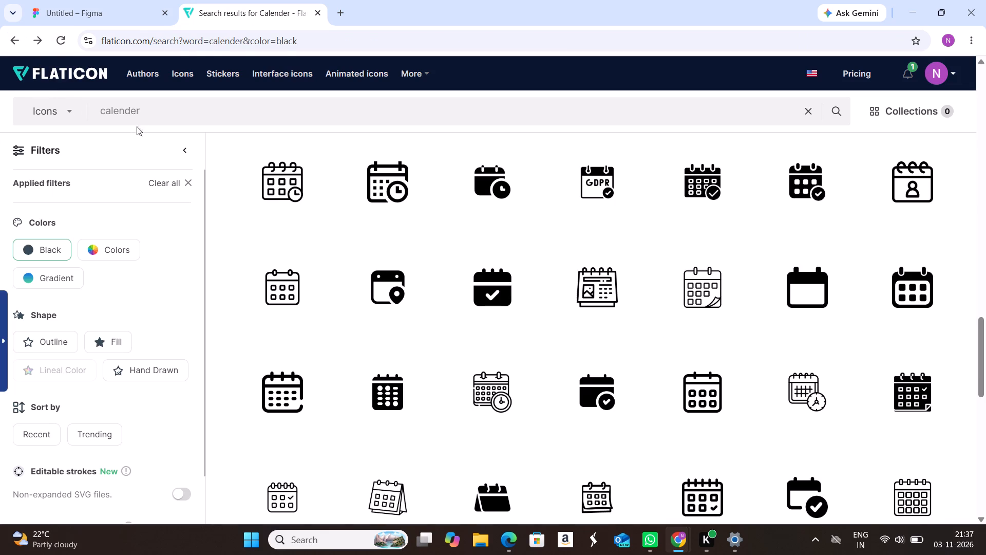
drag(146, 113, 94, 113)
key(BackSpace)
text(trophy)
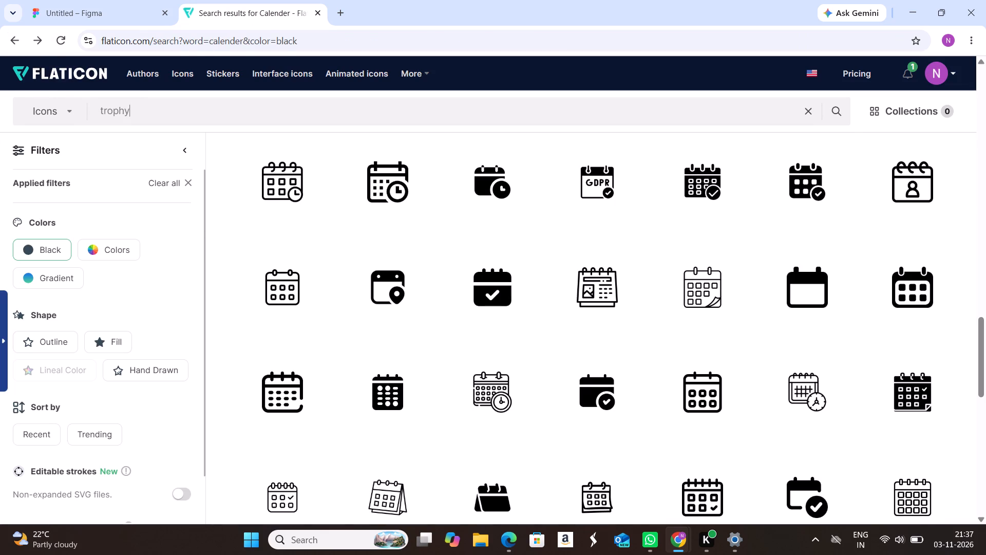
key(Return)
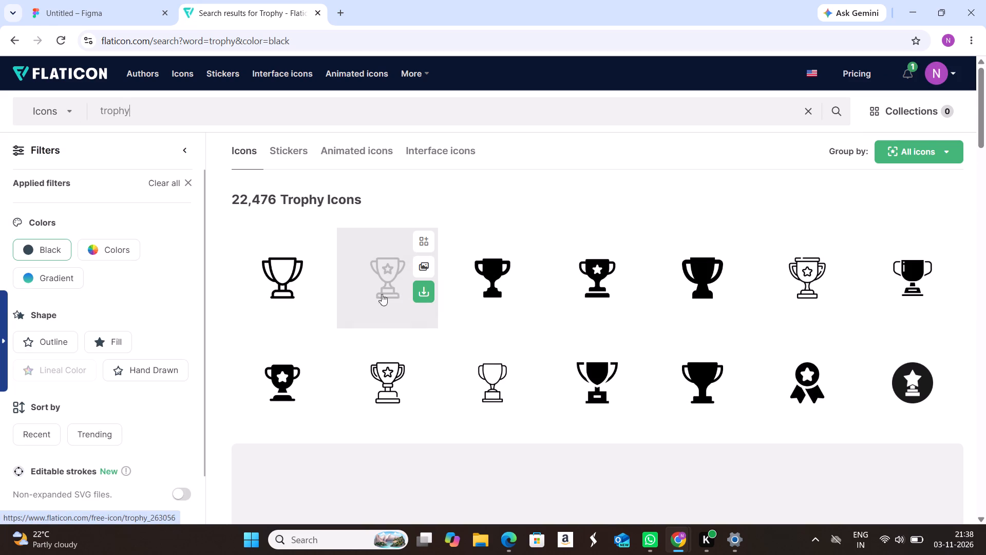
Open the outlined trophy icon with a star by Magnific and copy it as PNG.
click(375, 294)
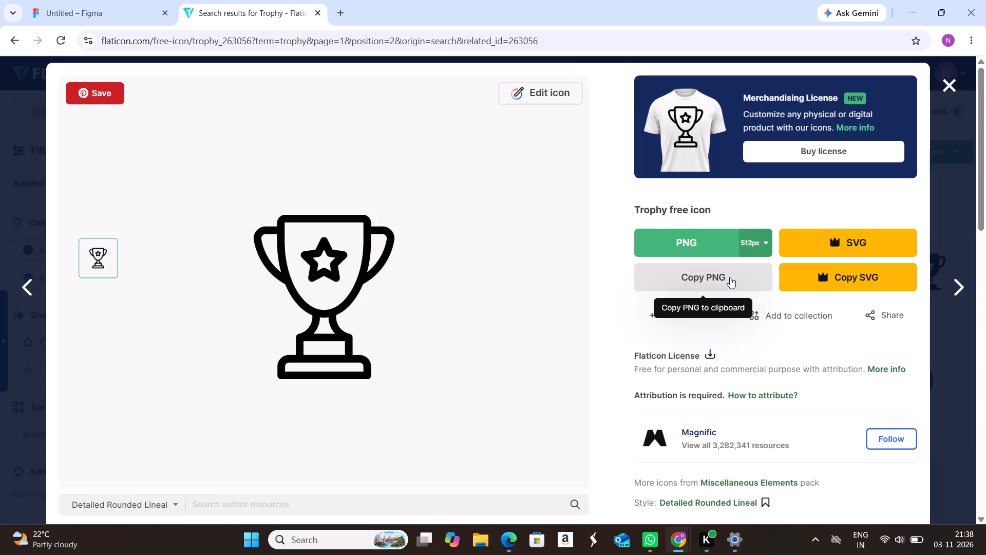
click(730, 277)
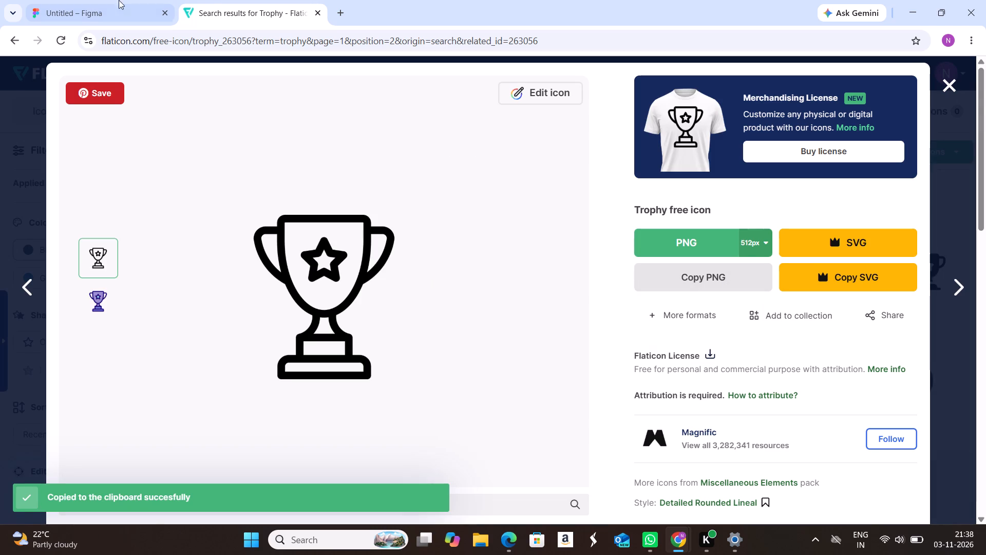
Paste the trophy icon into the Figma design and scale it down to about 43 × 43.
click(104, 2)
key(ctrl+v)
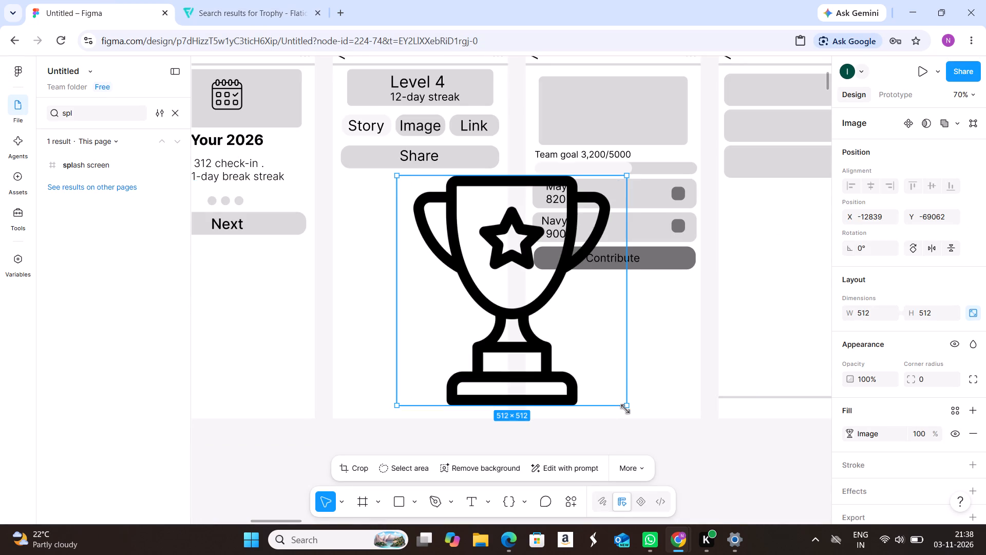
drag(625, 405, 430, 226)
drag(449, 229, 430, 205)
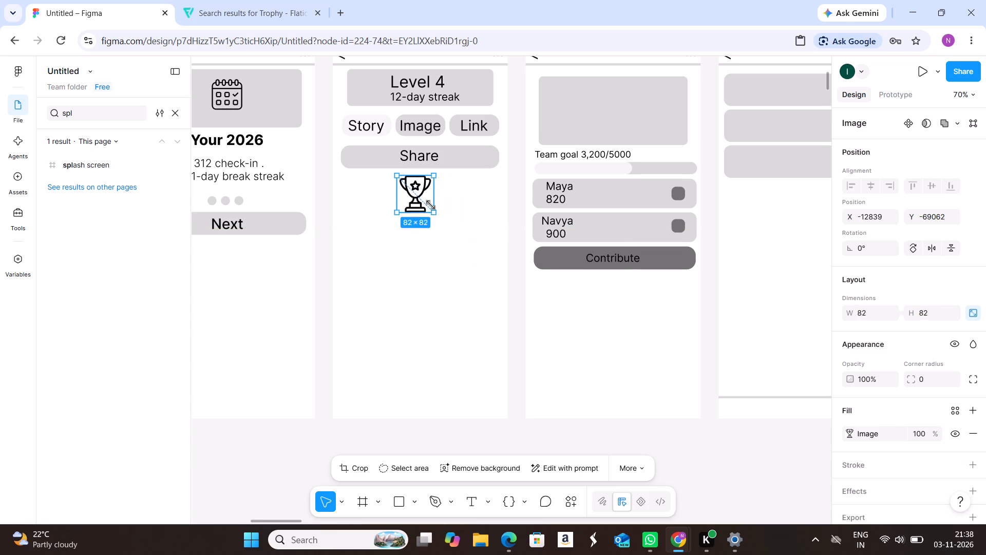
drag(430, 205, 416, 189)
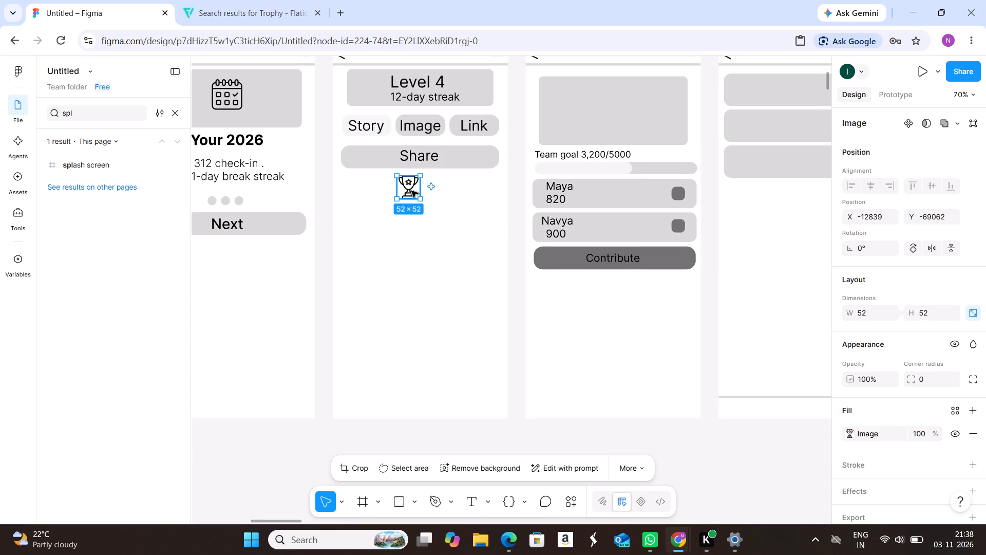
click(419, 197)
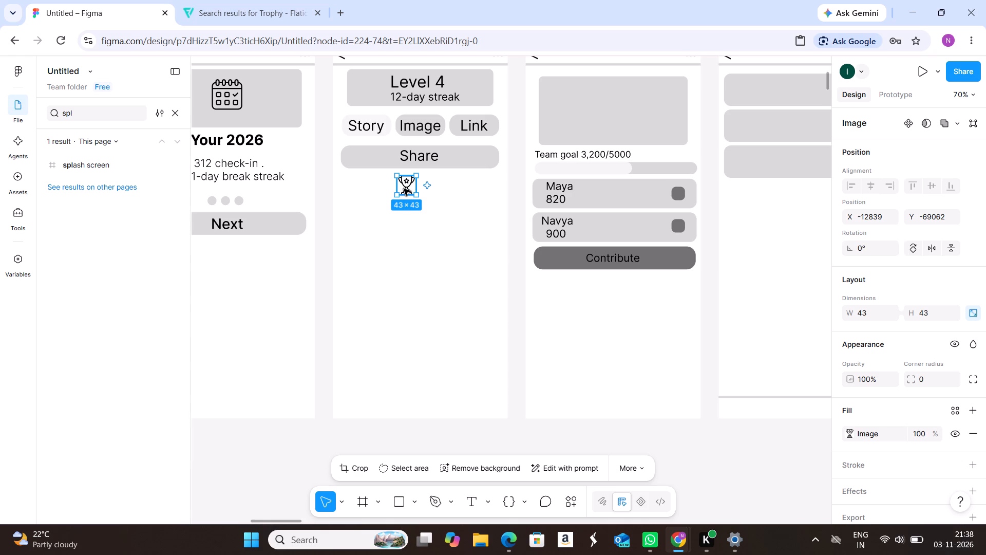
Place the trophy icon in the grey Level 4 card, just left of the "Level 4" and "12-day streak" text.
drag(405, 189, 377, 84)
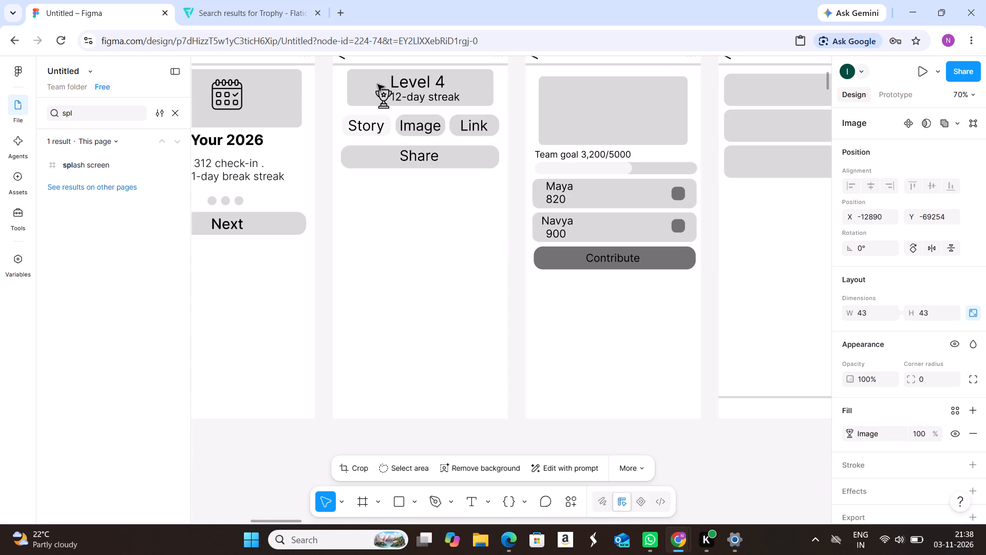
drag(377, 84, 375, 91)
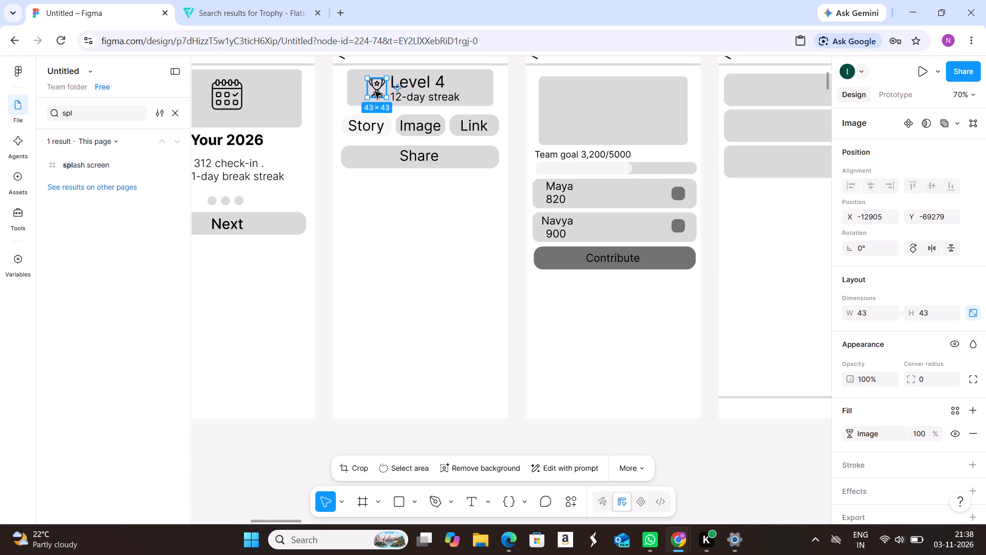
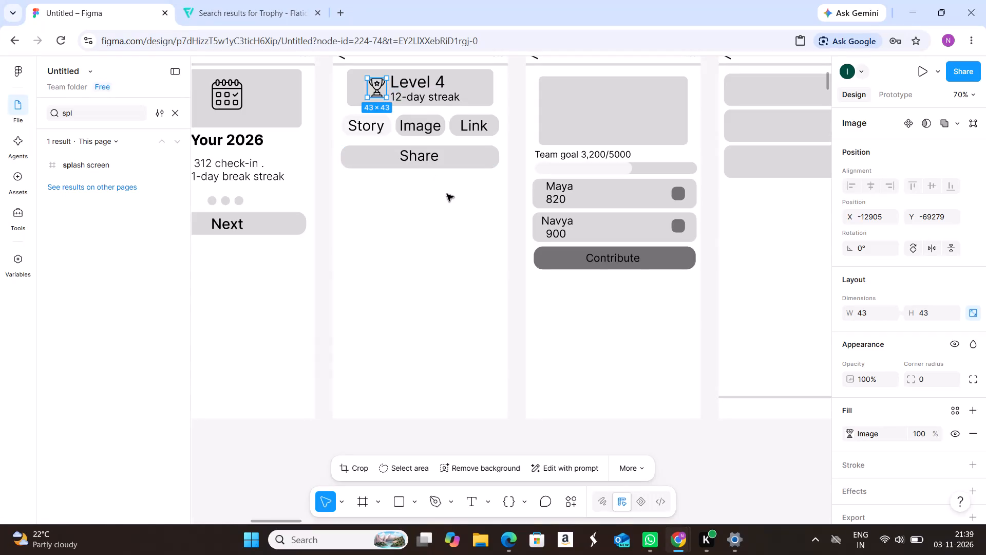
Set the "Story" label under the Level 4 card to font size 24 and centre it in its pill.
click(463, 220)
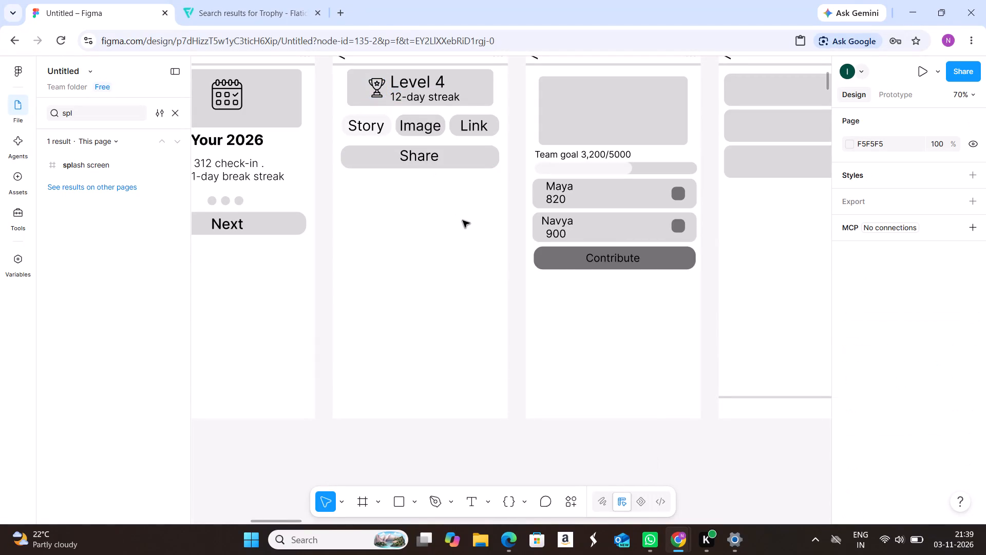
click(363, 133)
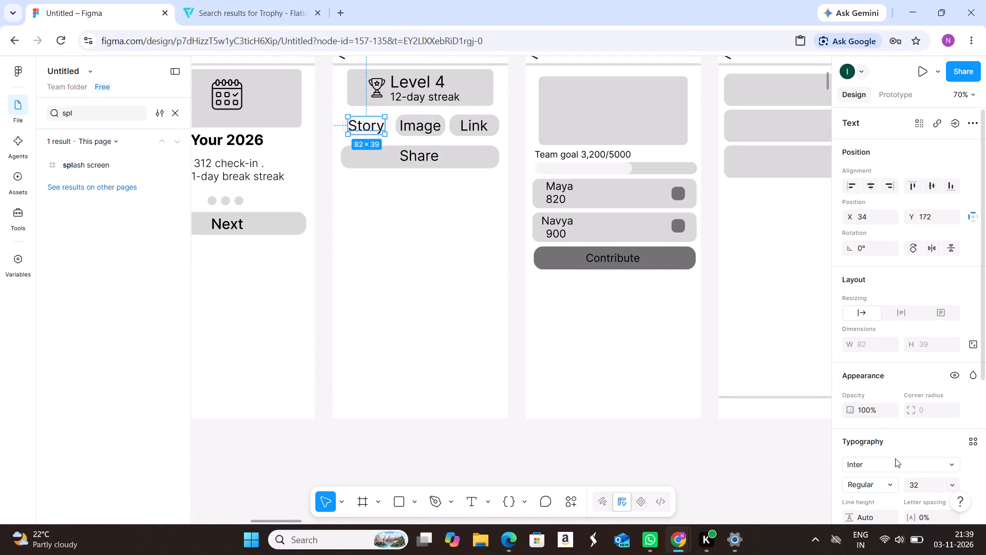
click(952, 486)
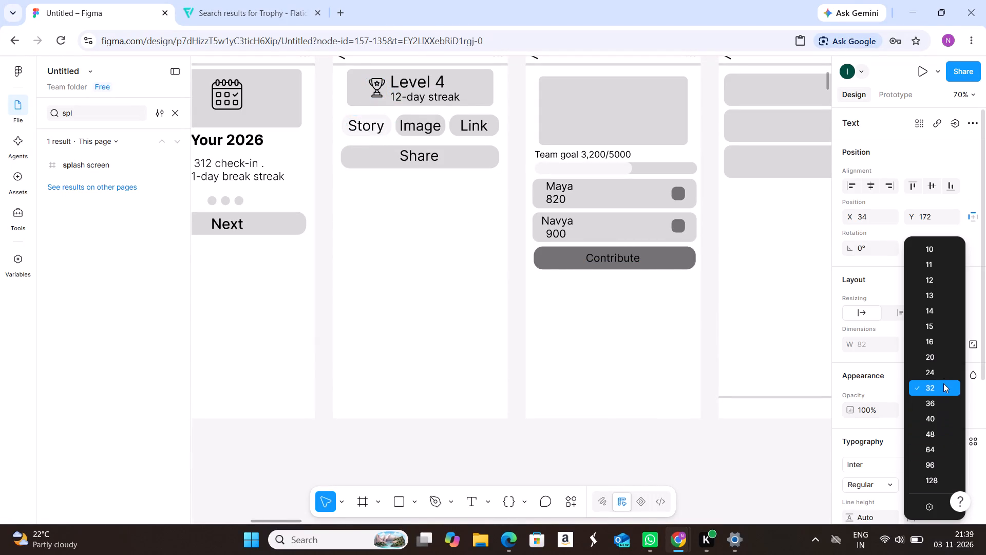
click(943, 371)
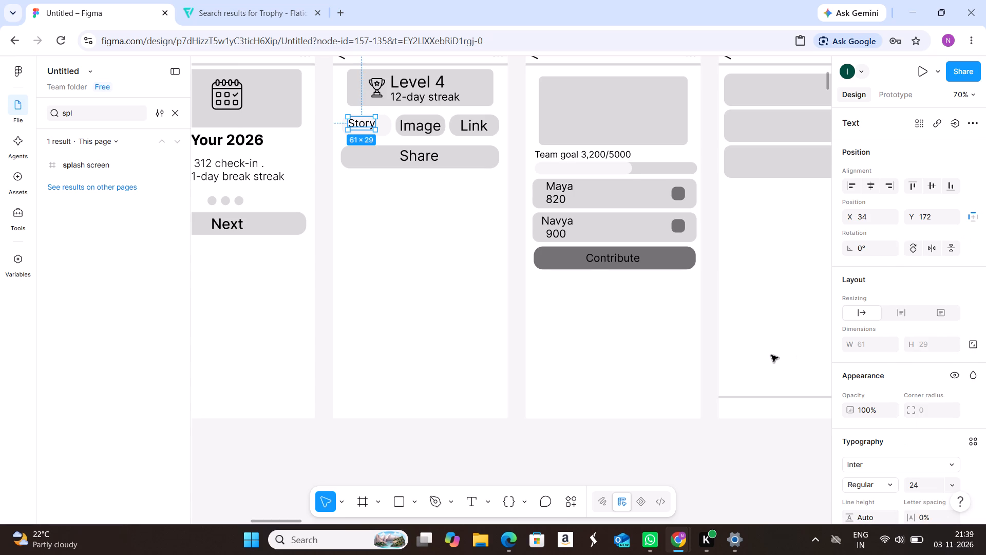
click(409, 332)
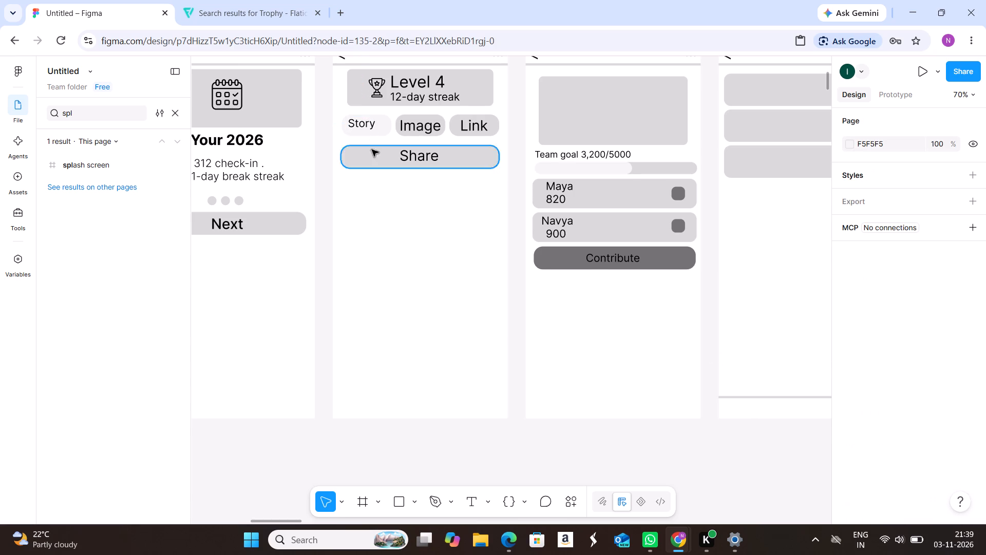
click(371, 128)
drag(364, 124, 367, 126)
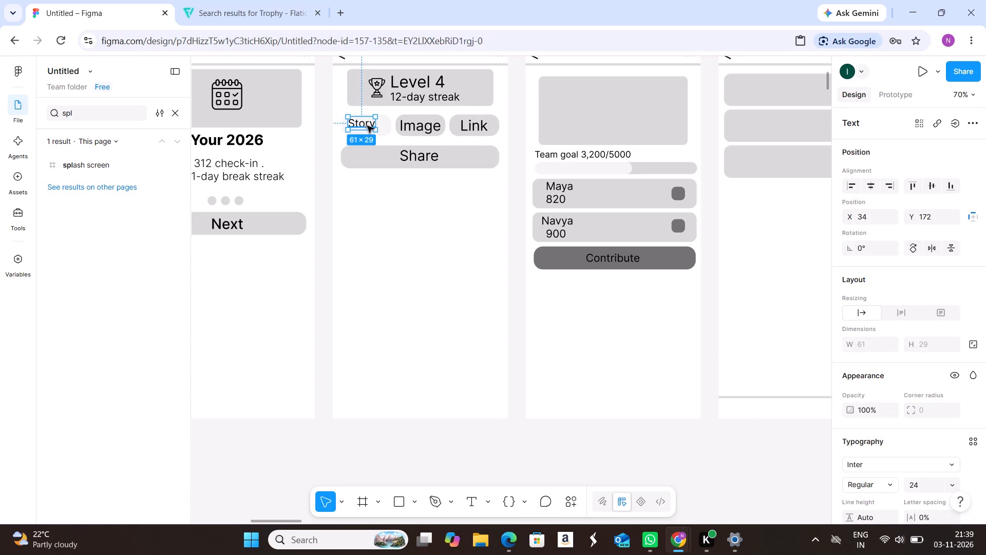
drag(367, 126, 369, 126)
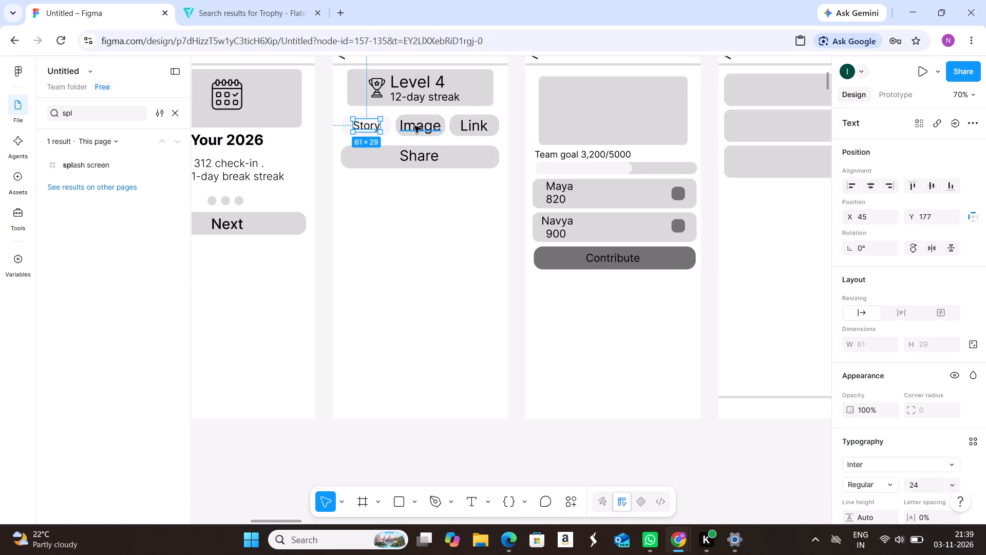
Set the "Image" label to font size 24 and centre it in its grey pill.
click(416, 126)
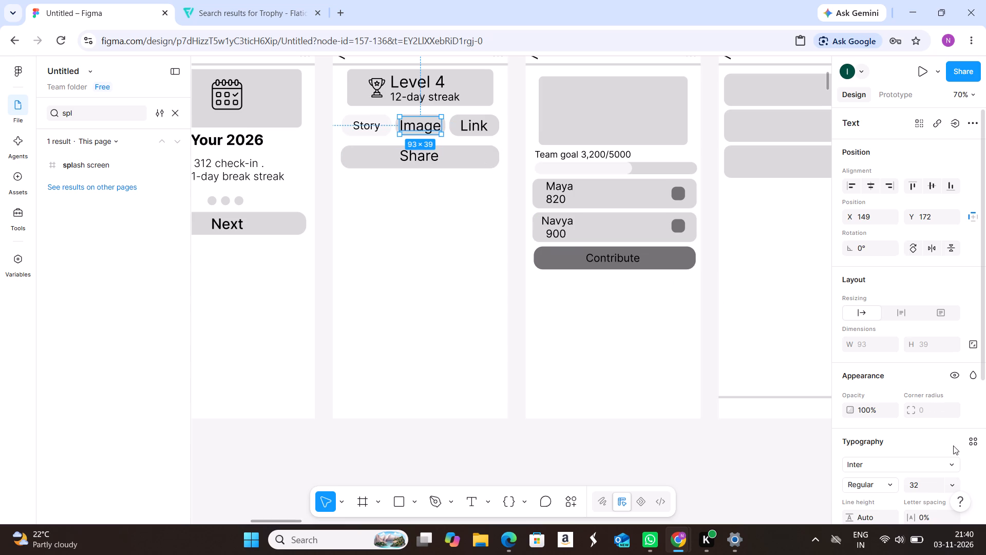
click(956, 486)
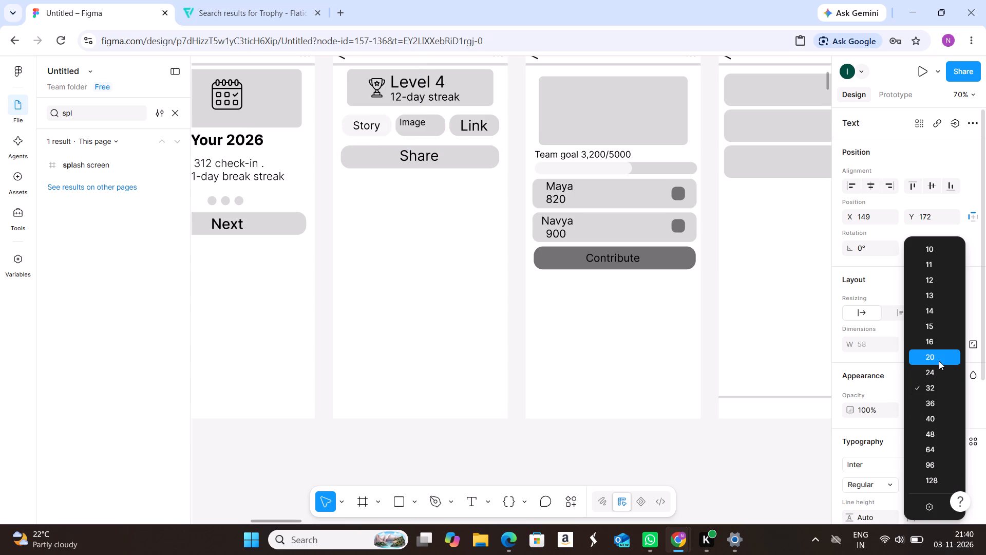
click(939, 373)
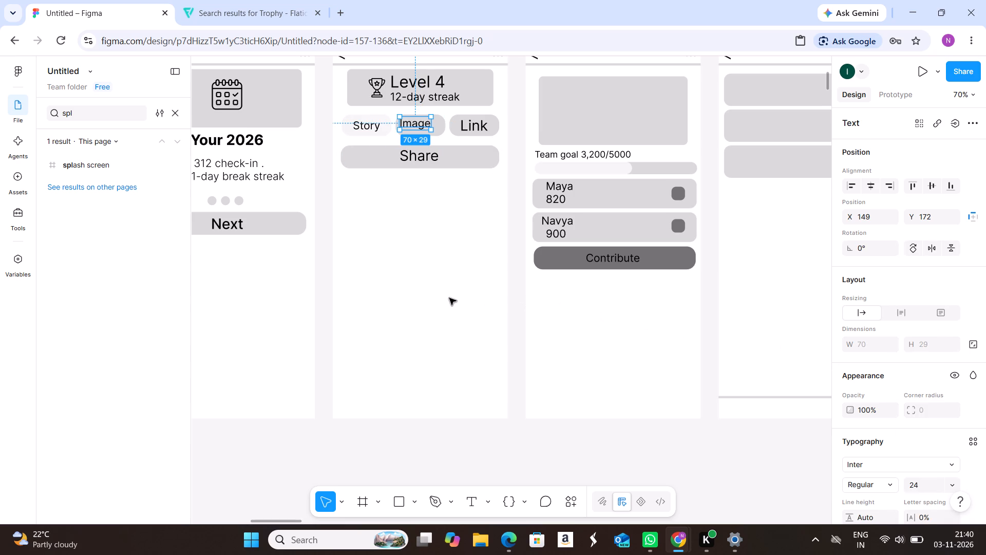
click(449, 298)
click(412, 131)
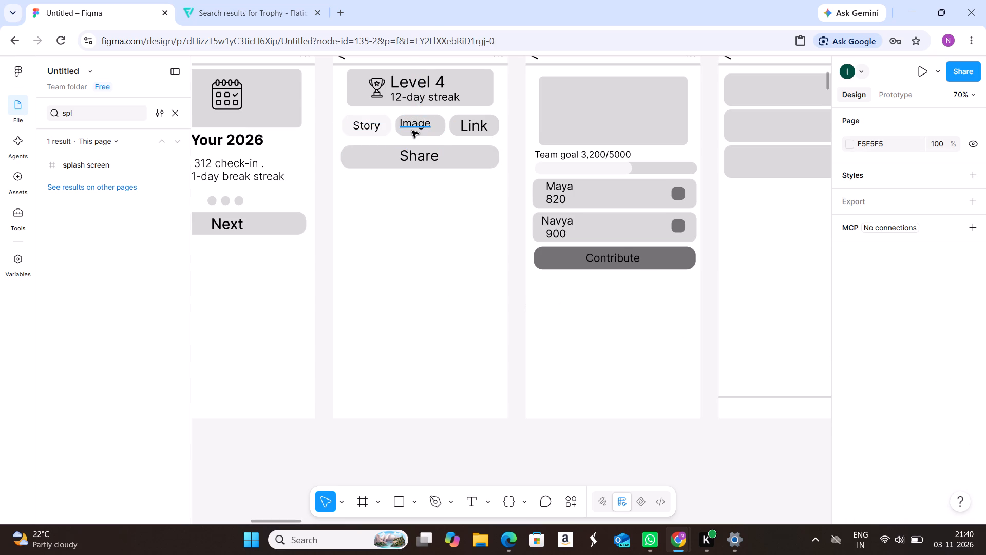
drag(412, 126, 419, 128)
Set the "Link" label to font size 24 and centre it in its grey pill.
click(469, 127)
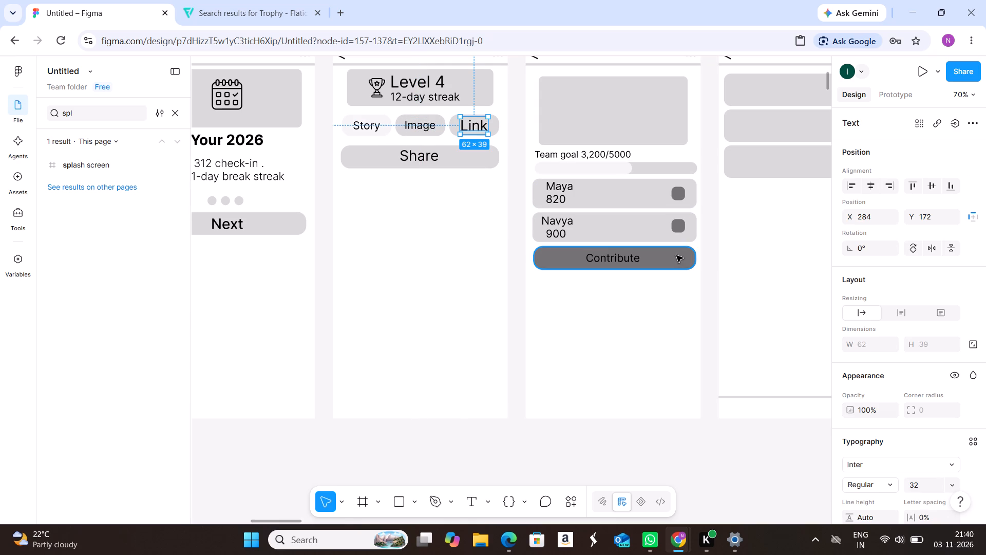
click(952, 483)
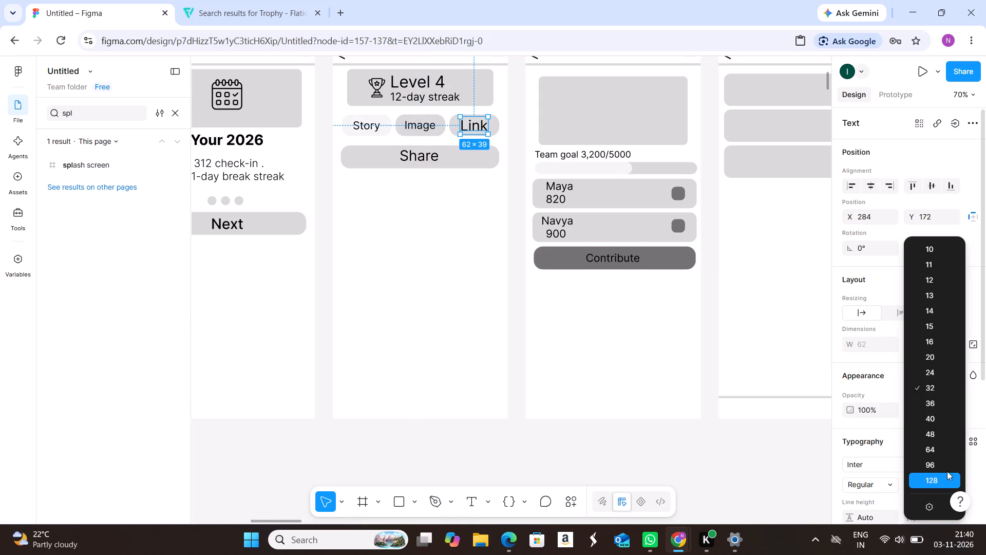
click(947, 367)
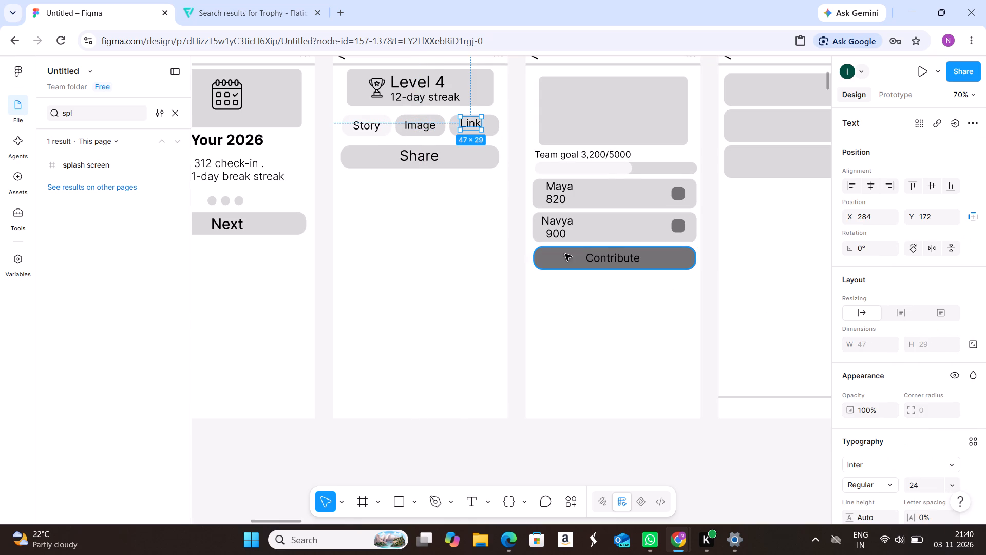
click(439, 256)
click(470, 127)
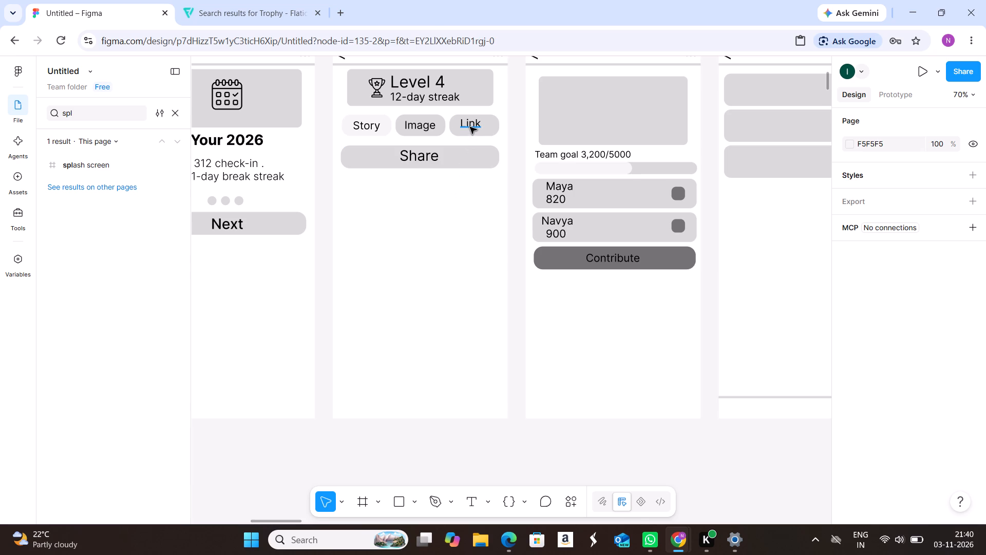
click(470, 125)
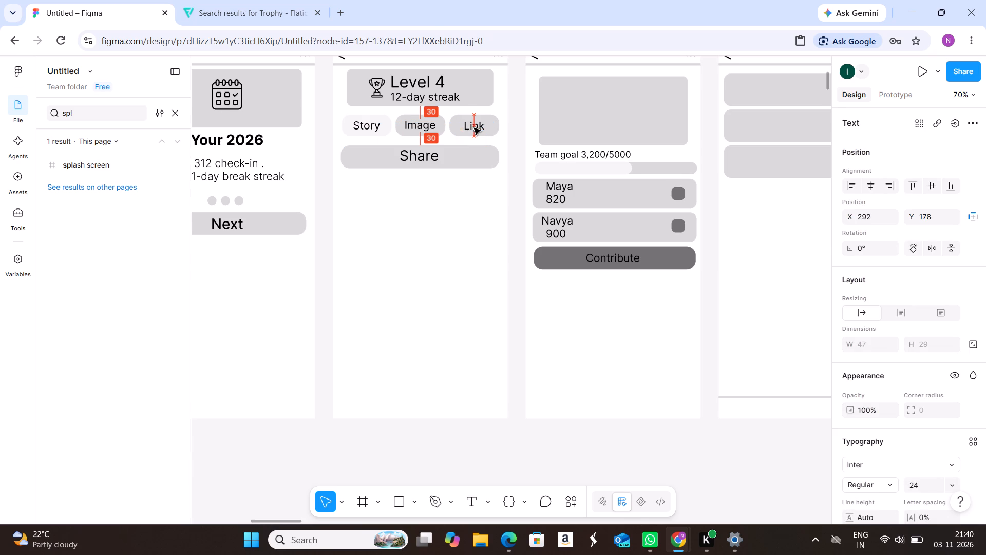
click(429, 267)
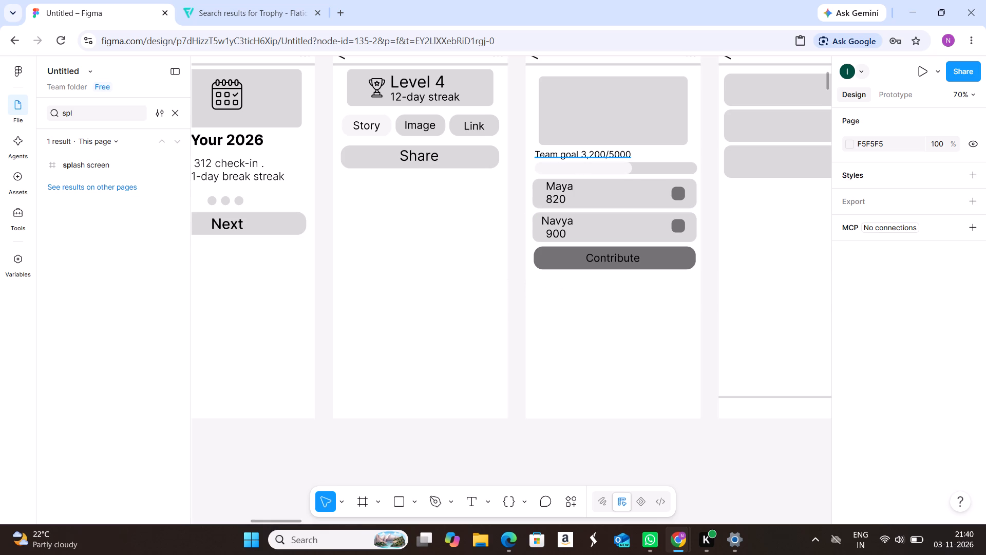
Switch to Flaticon, return to the search results and search the icons for "flag" with the black colour filter.
click(231, 6)
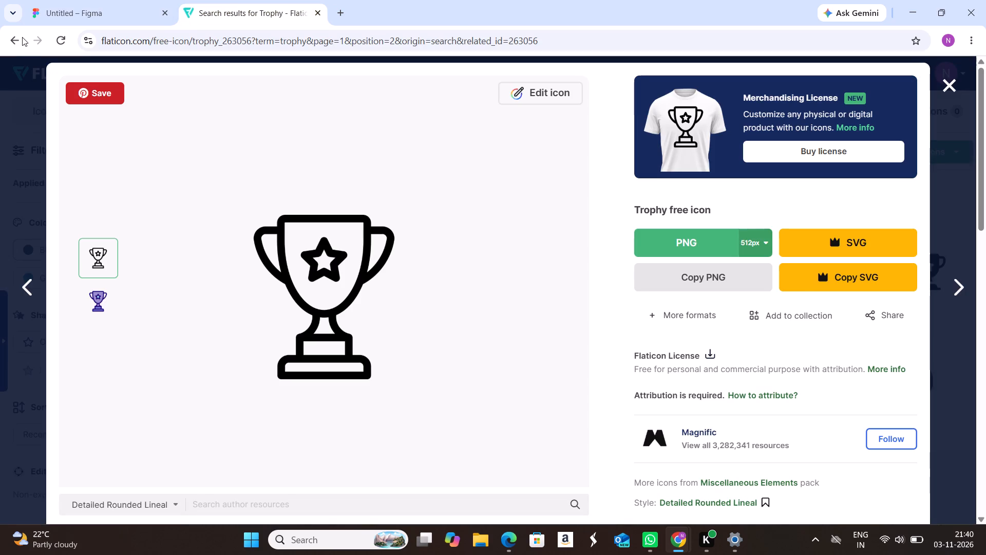
click(18, 38)
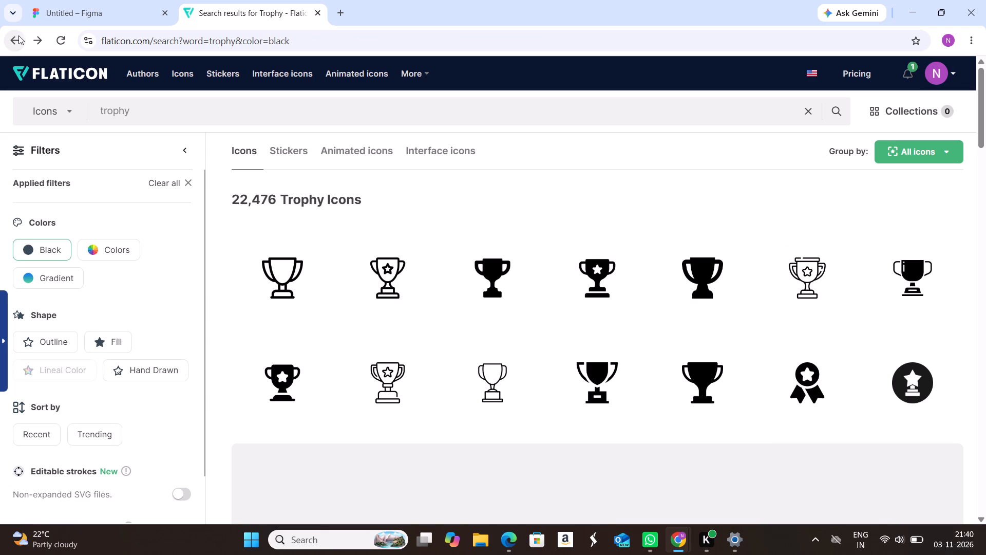
drag(137, 115, 103, 114)
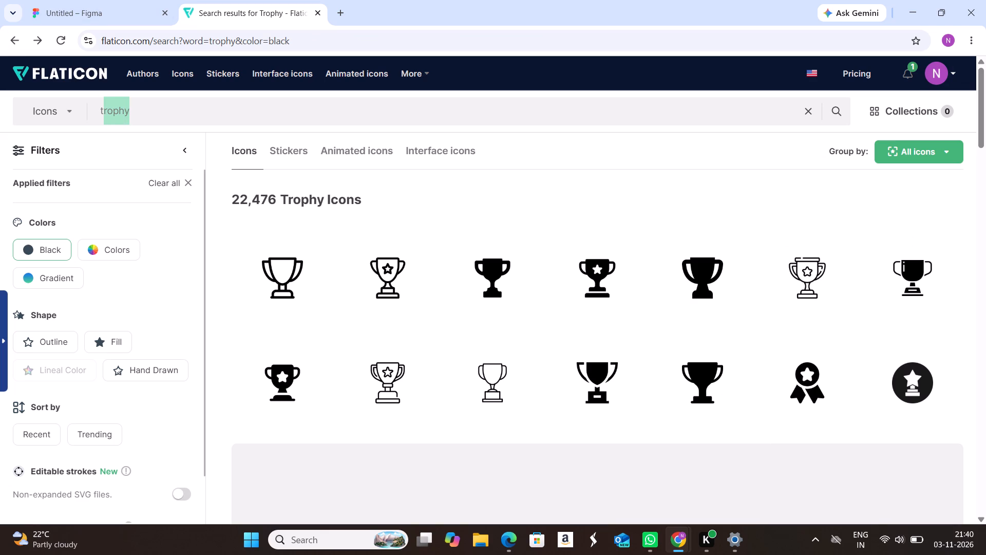
drag(103, 114, 95, 116)
key(BackSpace)
text(flag)
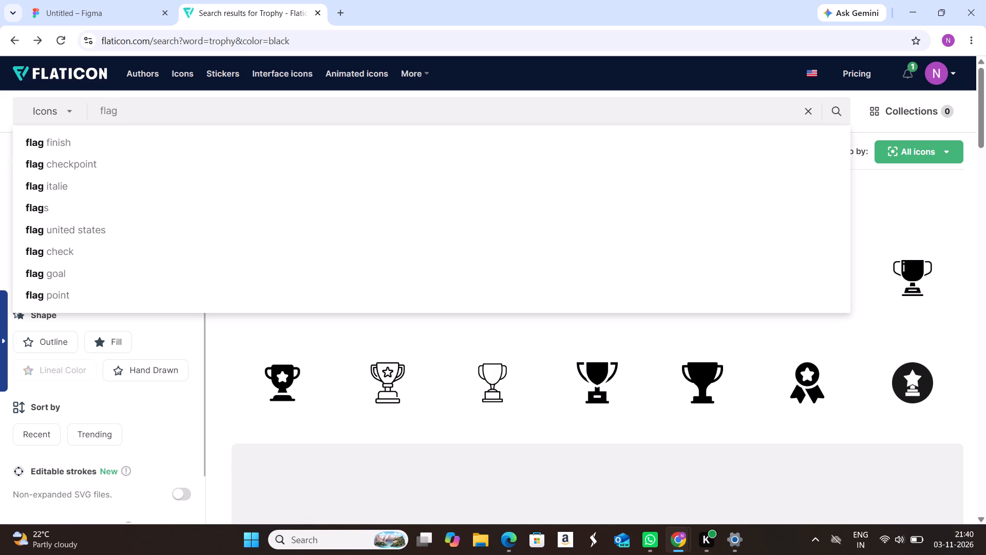
key(Return)
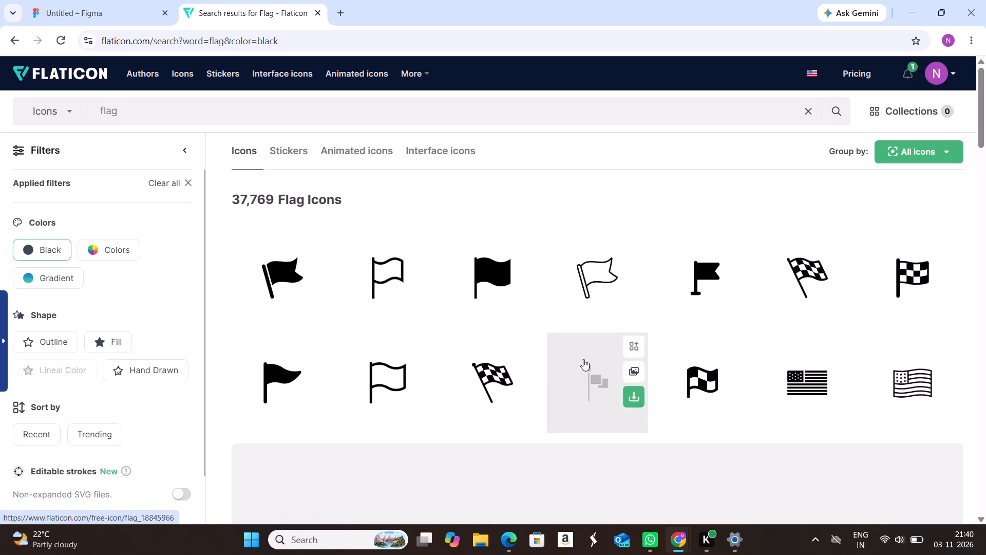
Open the slanted checkered Finish Flag icon and copy it as PNG.
click(793, 307)
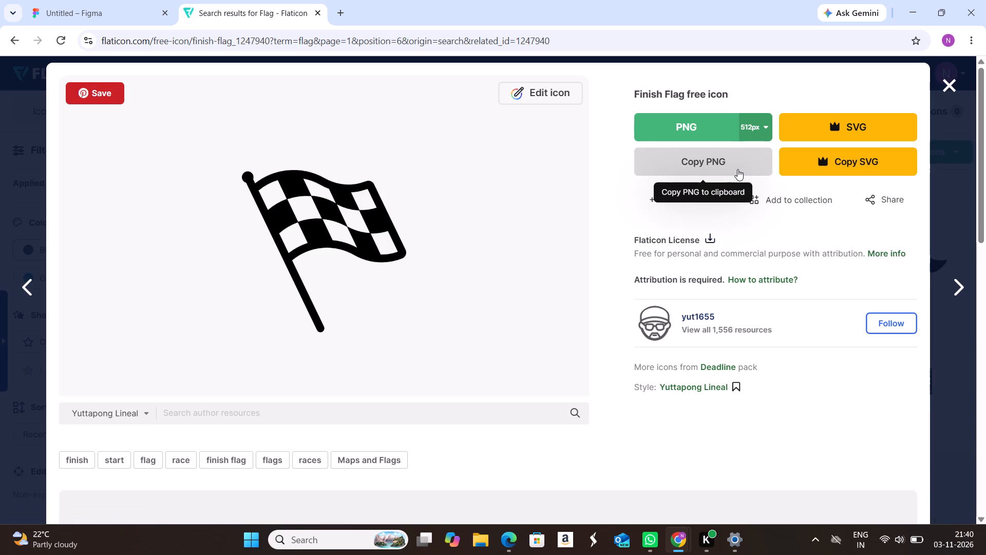
click(737, 169)
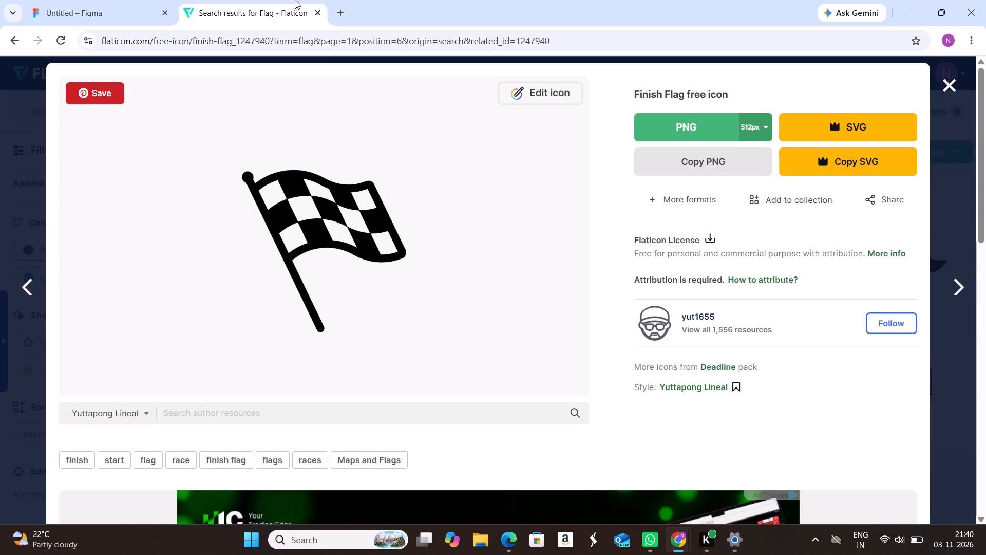
Paste the finish flag icon into the Figma design and scale it down to about 90 × 90.
click(68, 6)
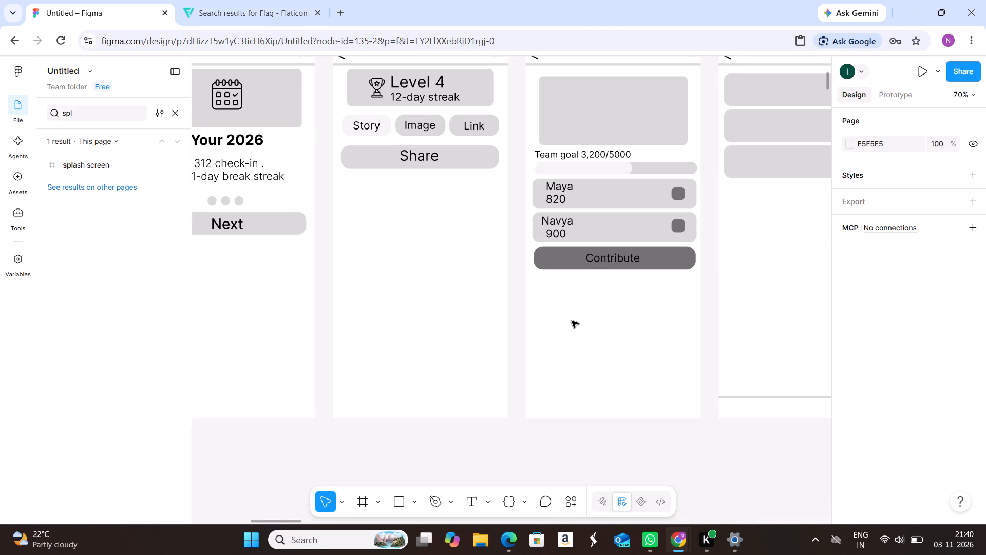
key(ctrl+v)
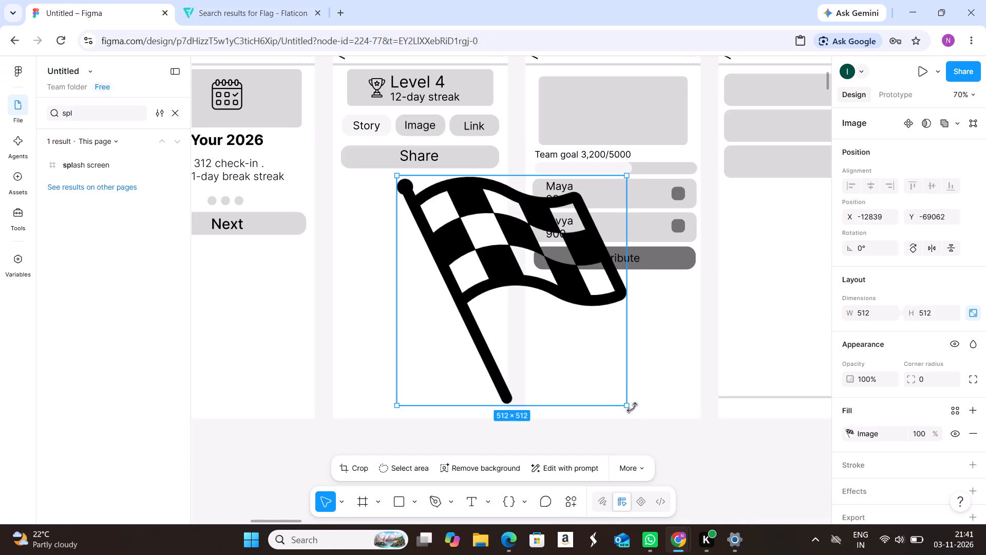
click(628, 404)
drag(625, 405, 435, 203)
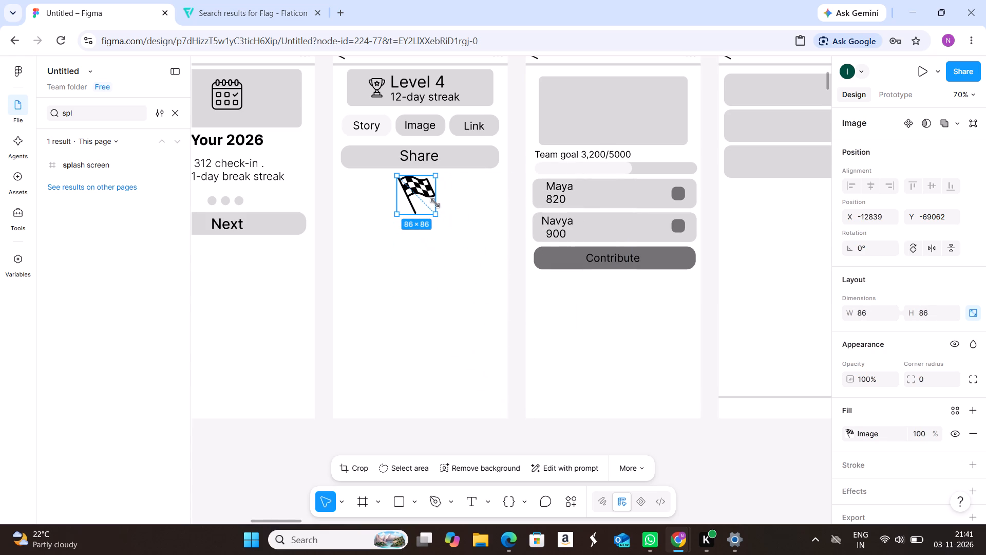
drag(435, 203, 437, 203)
Place the flag icon in the grey card above "Team goal 3,200/5000" and centre it horizontally on the screen.
drag(418, 196, 611, 153)
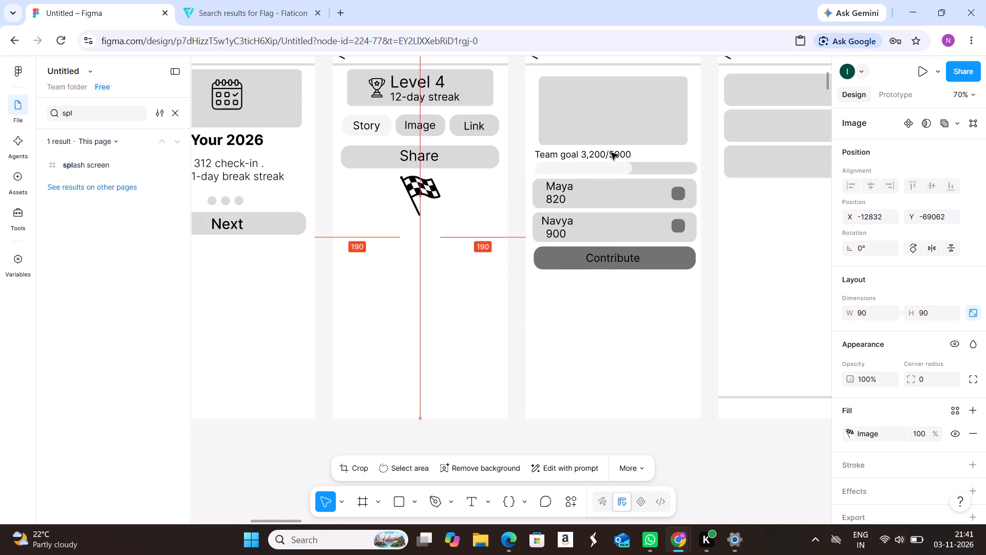
drag(611, 153, 617, 116)
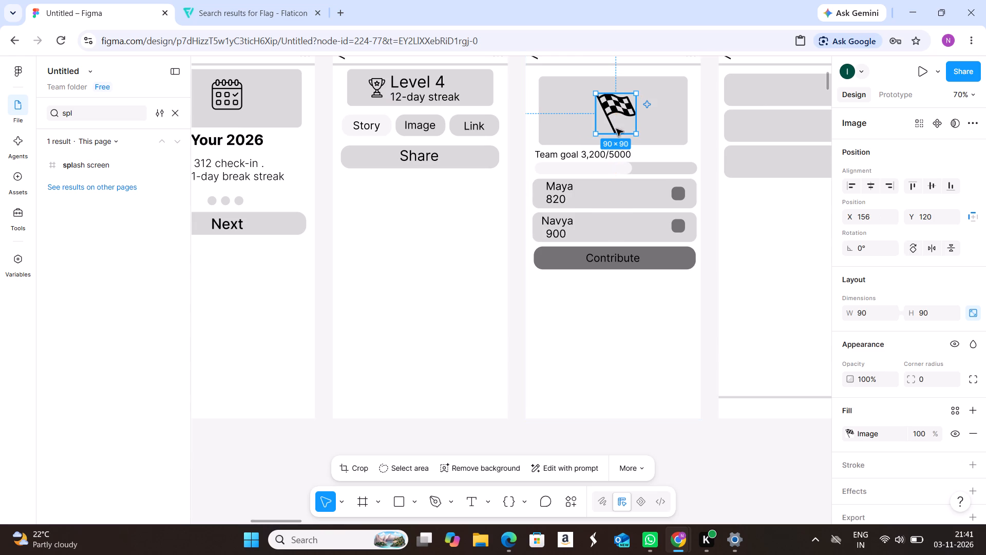
click(652, 313)
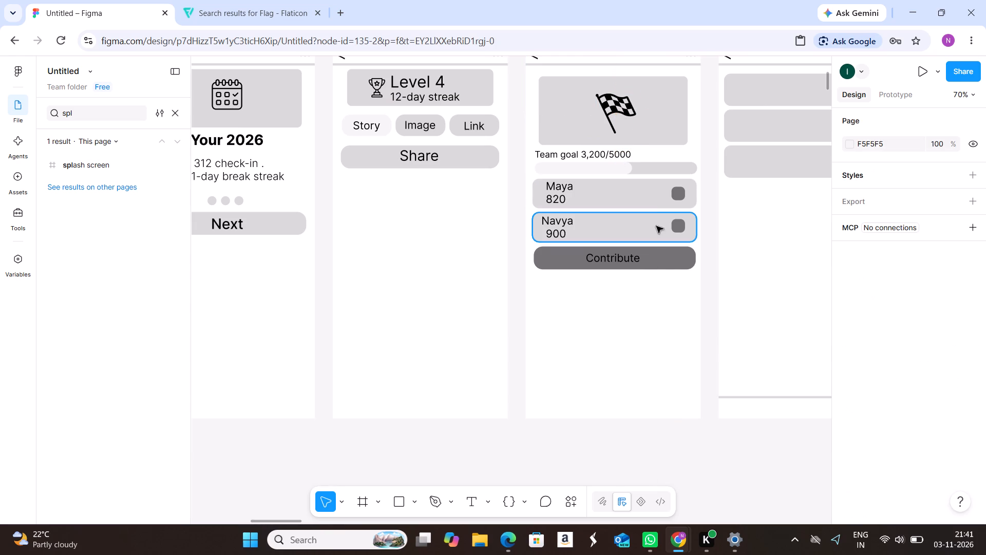
click(612, 113)
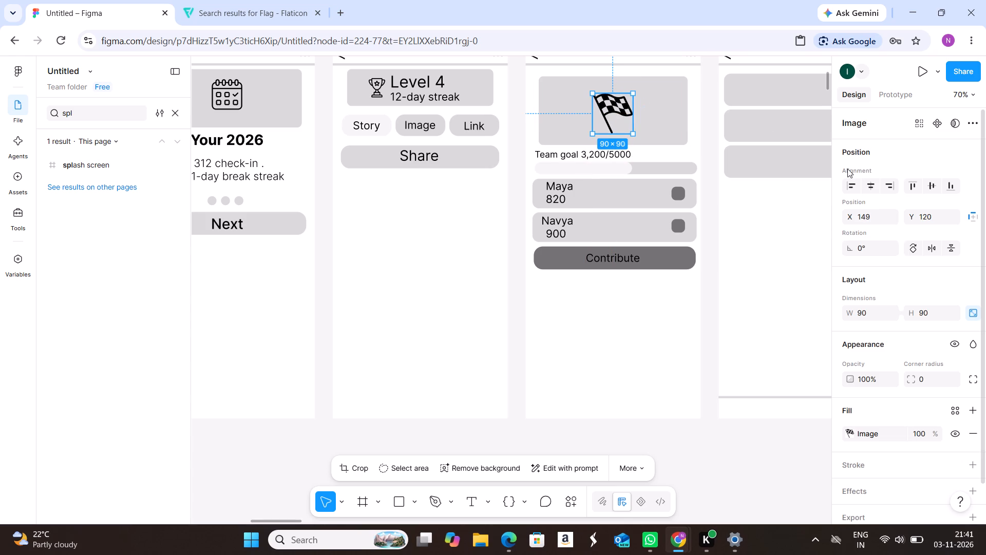
click(867, 179)
click(612, 304)
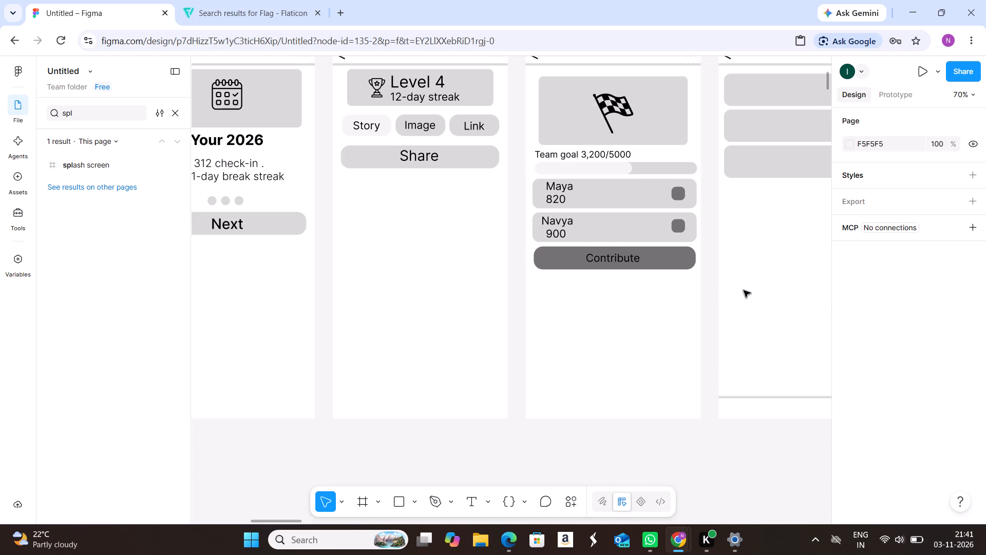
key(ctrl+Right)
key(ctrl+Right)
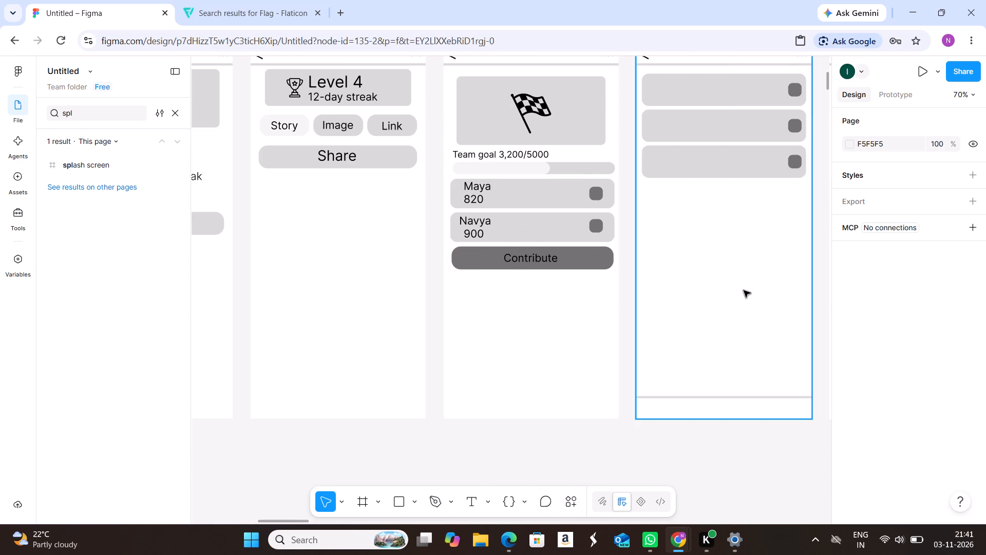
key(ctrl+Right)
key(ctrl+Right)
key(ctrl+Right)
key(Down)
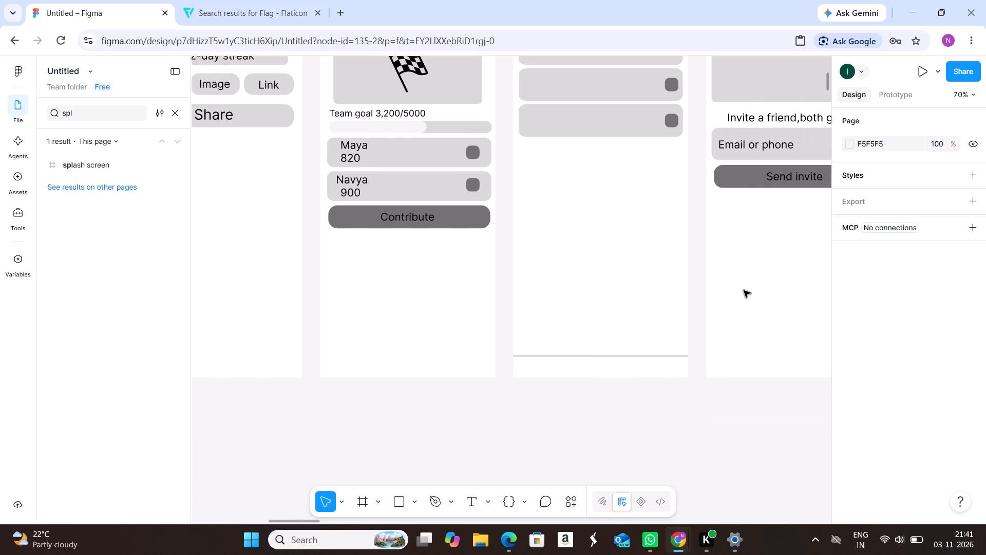
Add the text "Maya hit 21 days" in the empty area below the cards of the Activity feed screen.
key(ctrl+Up)
key(ctrl+Up)
key(ctrl+Up)
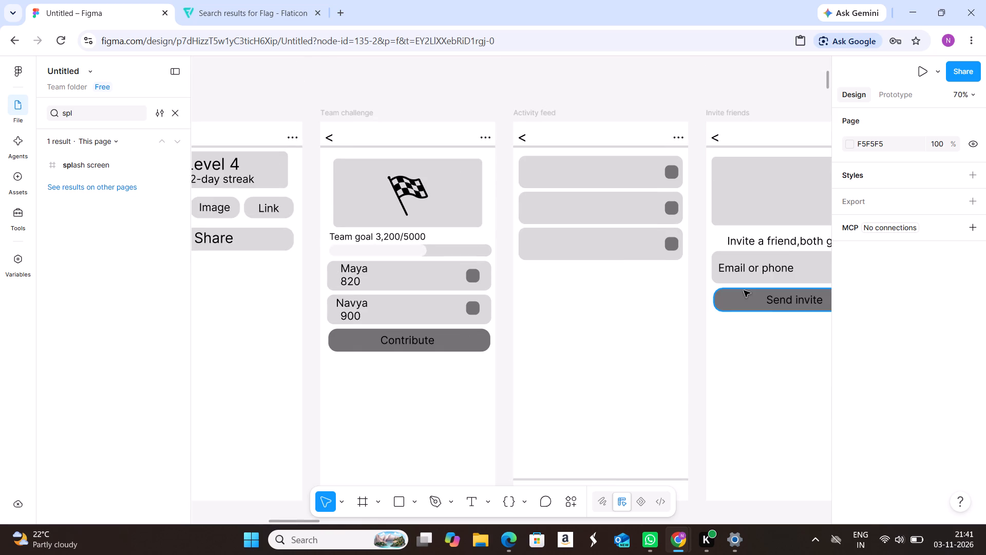
click(637, 308)
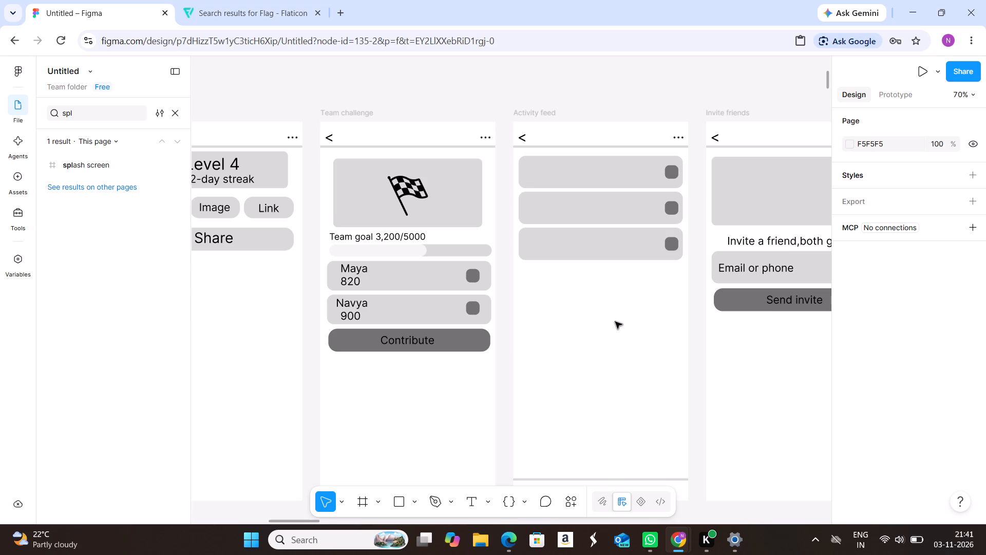
key(t)
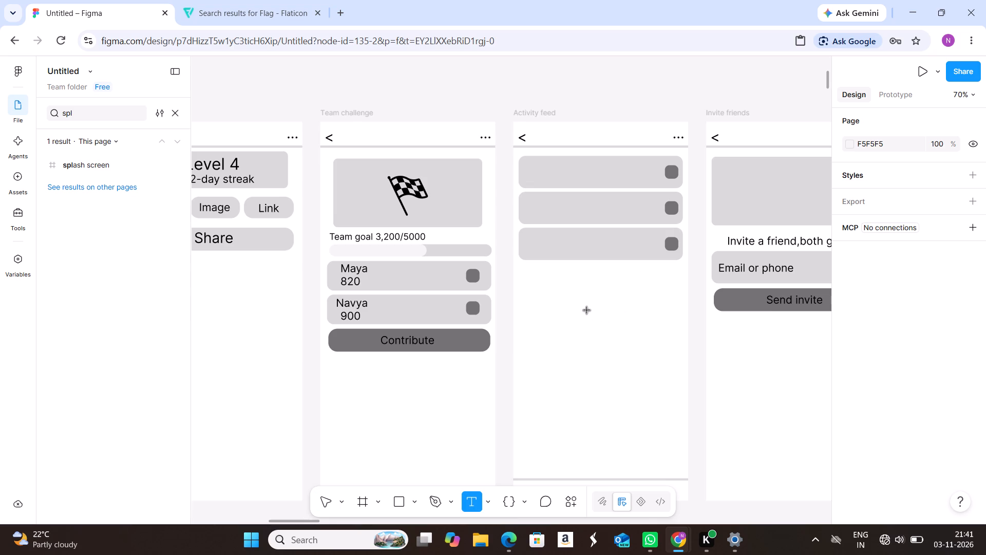
click(587, 310)
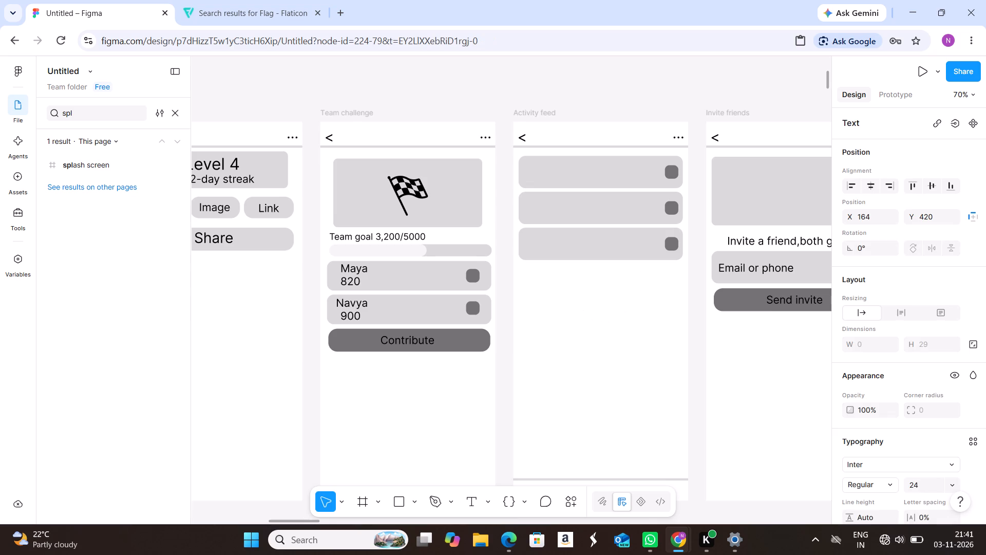
key(shift+m)
text(aya)
key(space)
text(hit)
key(space)
text(21)
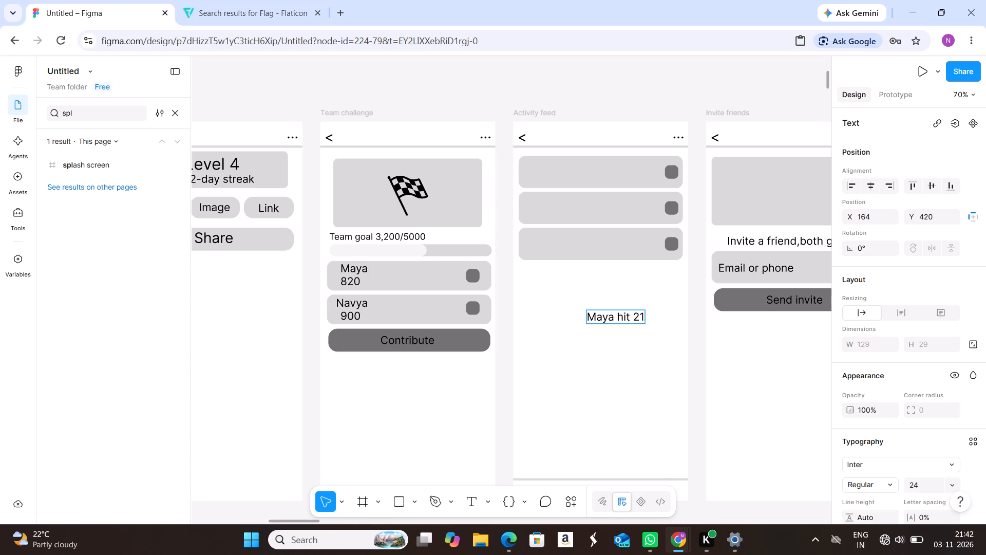
key(space)
text(days)
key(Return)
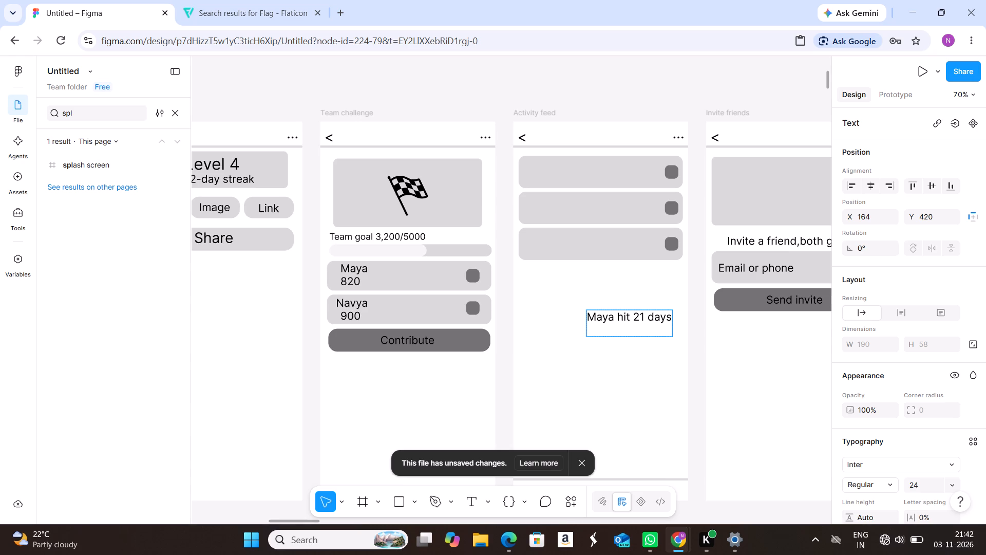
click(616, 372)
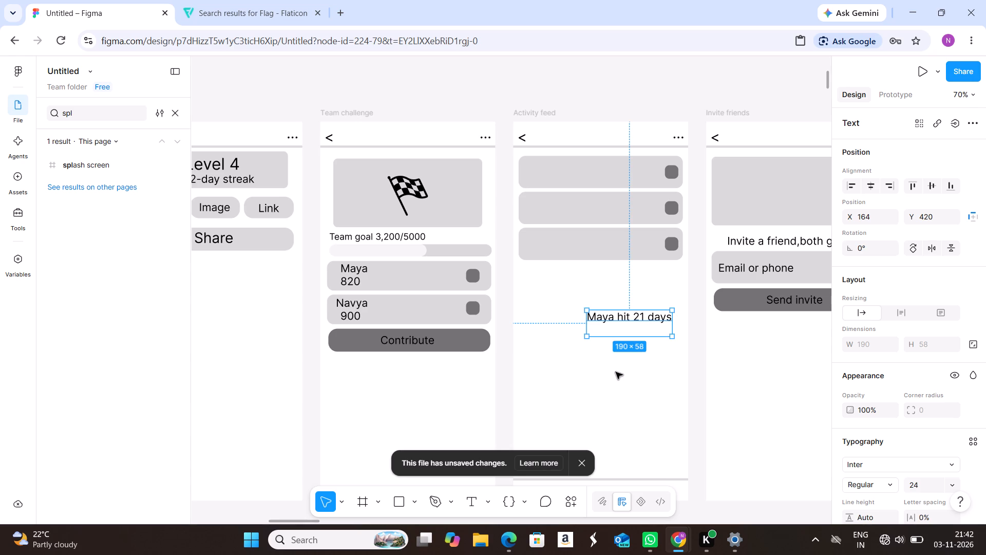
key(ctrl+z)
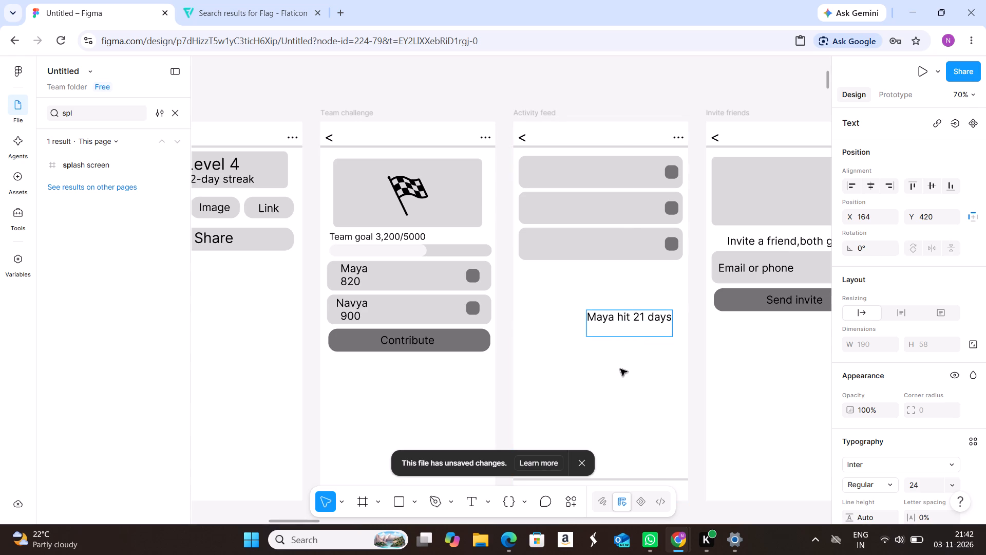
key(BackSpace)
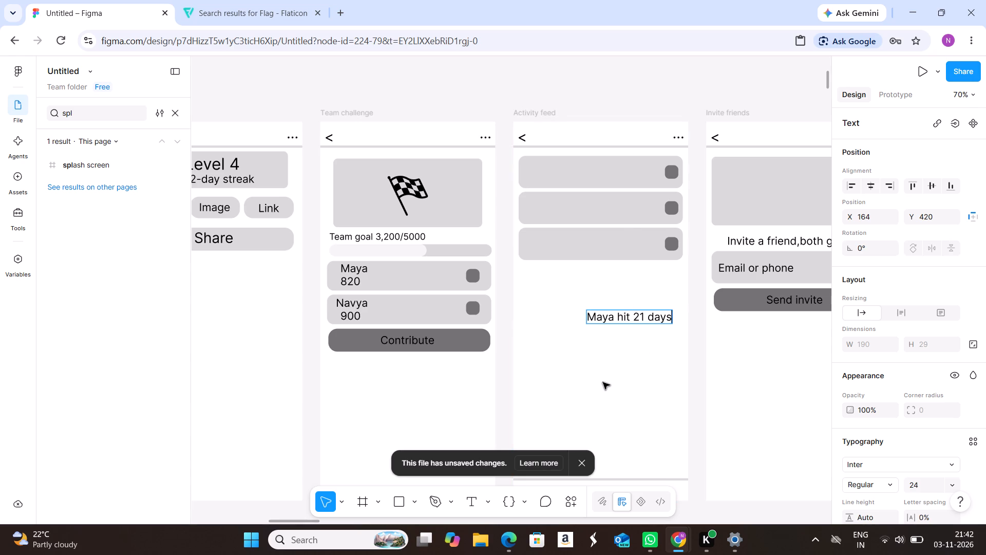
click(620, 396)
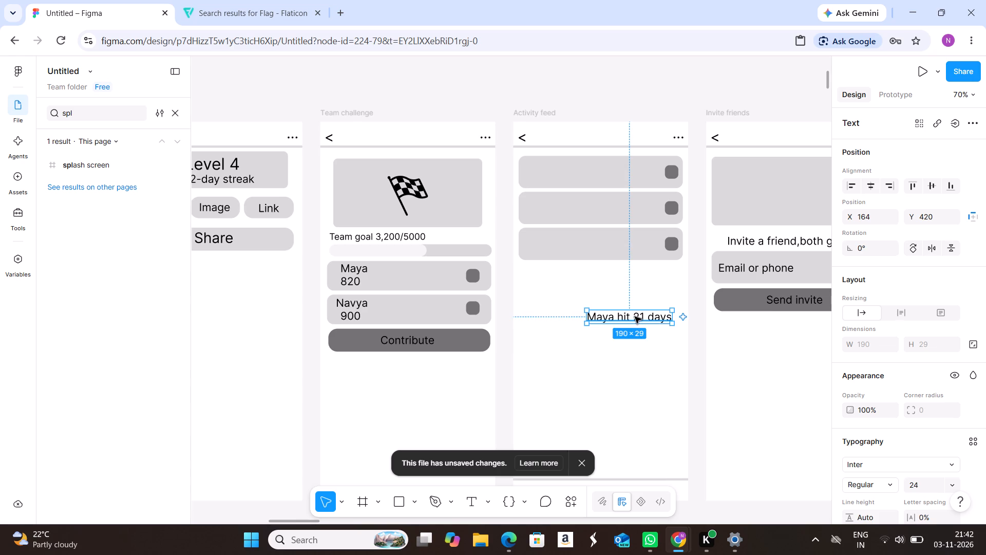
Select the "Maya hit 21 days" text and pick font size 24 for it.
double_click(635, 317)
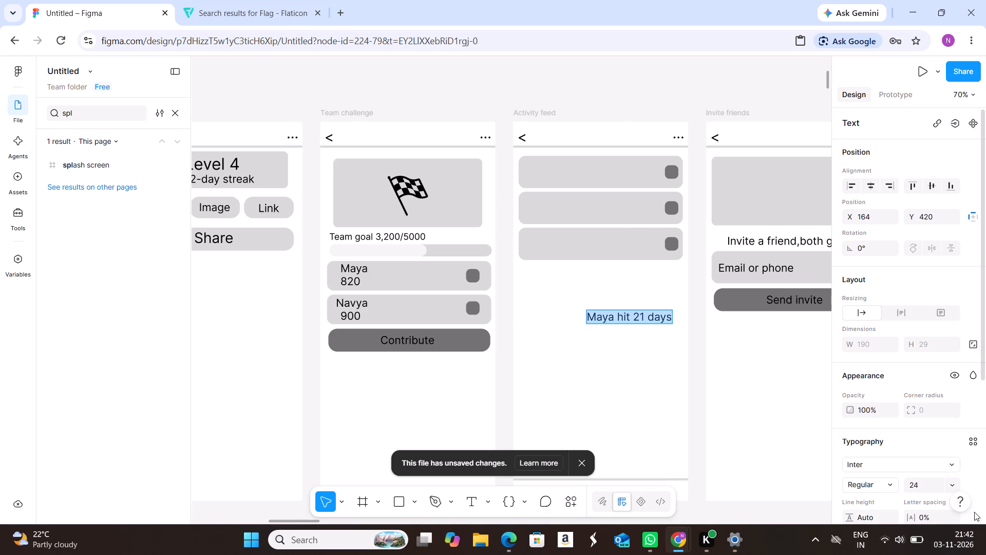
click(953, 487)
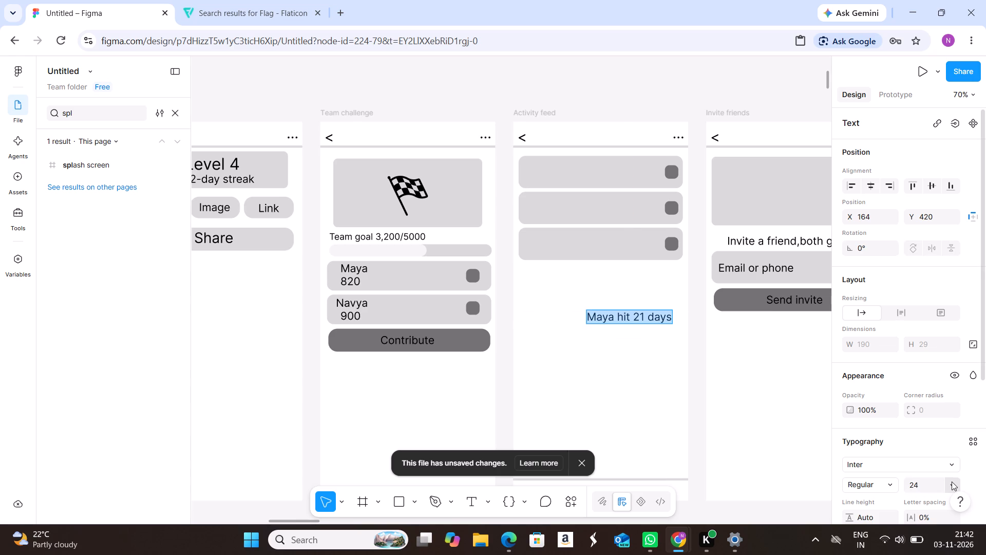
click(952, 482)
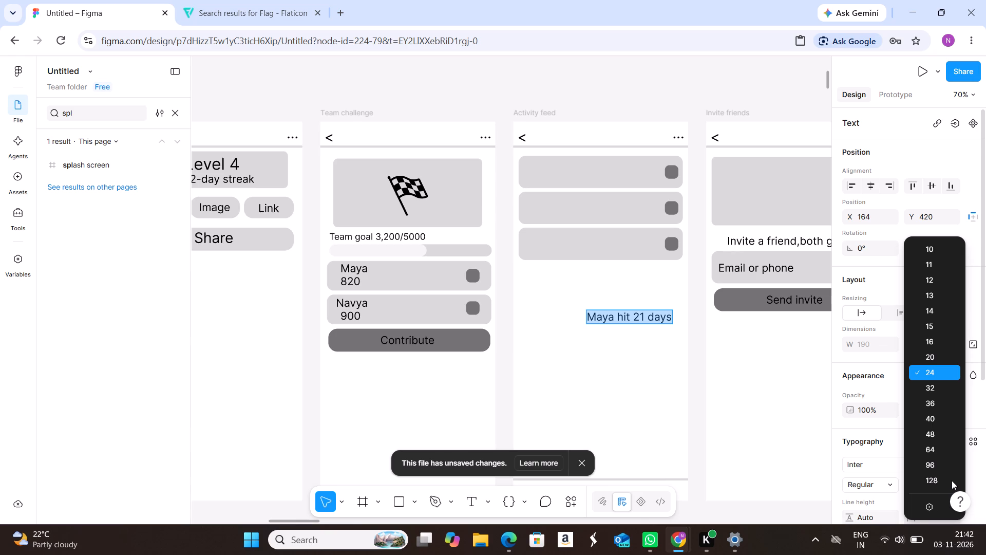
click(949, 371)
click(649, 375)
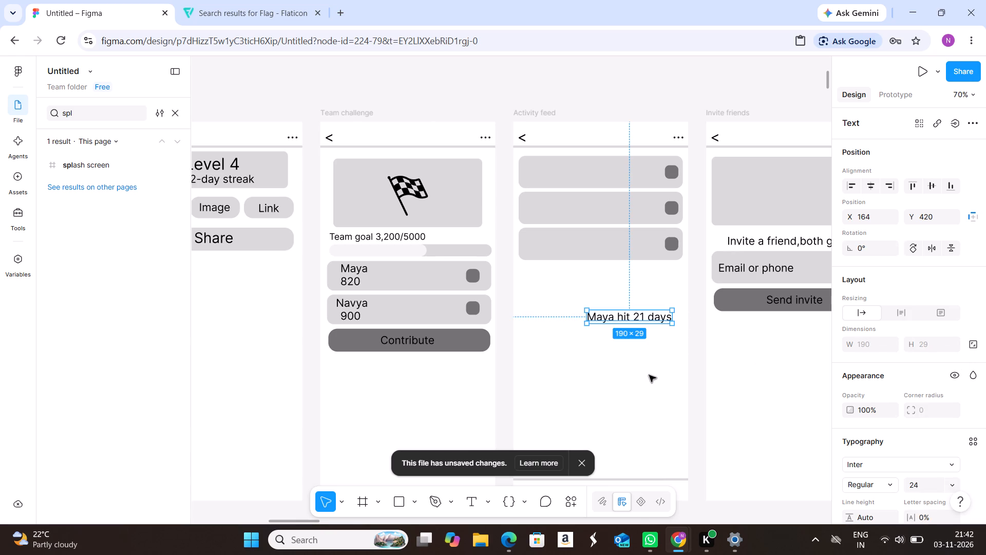
Move the "Maya hit 21 days" label into the first Activity feed card, at about X 51, Y 89.
drag(634, 318, 580, 195)
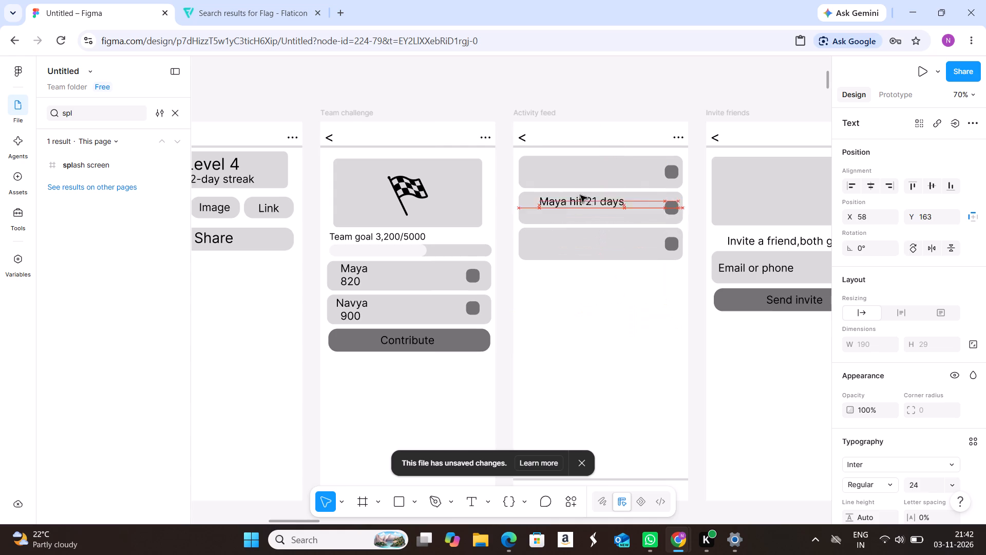
drag(580, 195, 583, 180)
drag(577, 179, 577, 173)
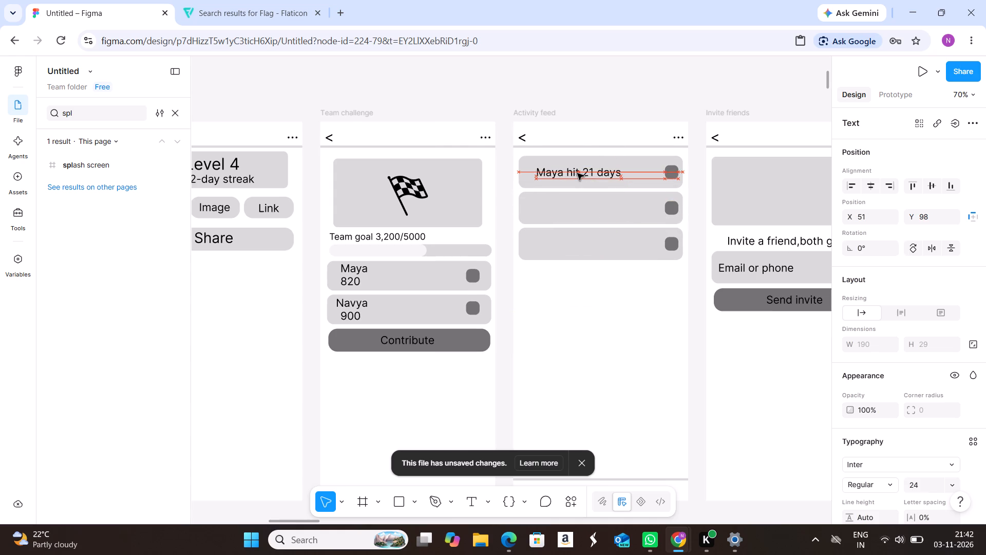
drag(577, 173, 577, 170)
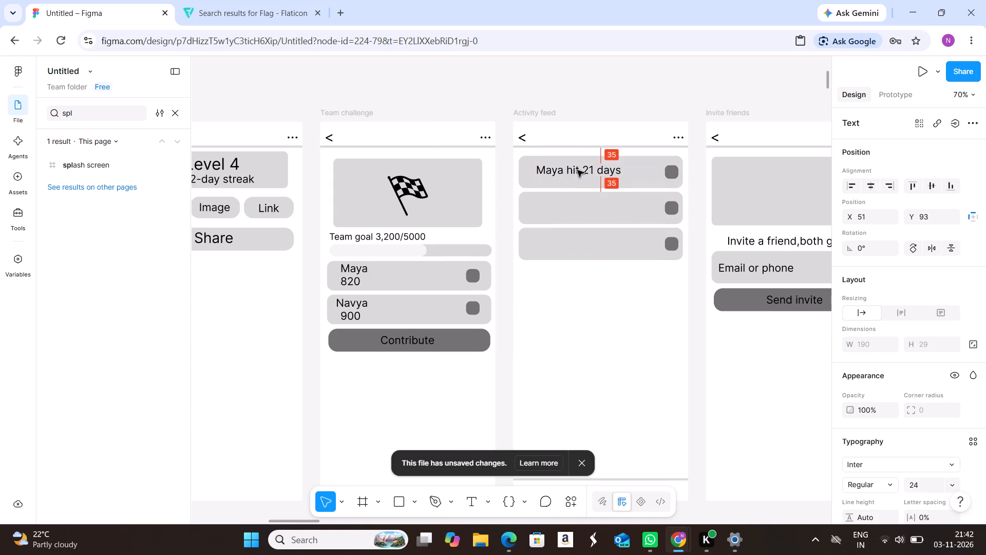
drag(577, 170, 577, 168)
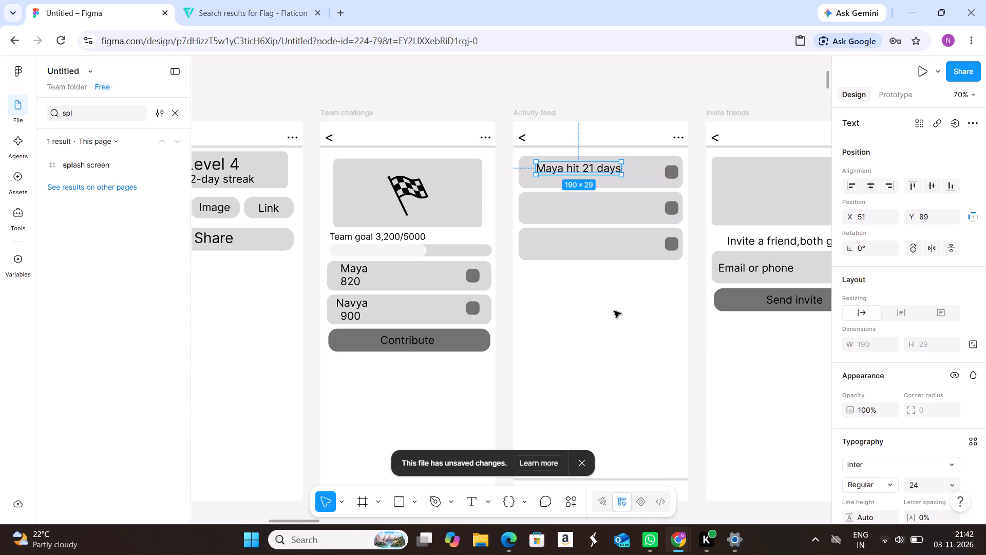
click(614, 311)
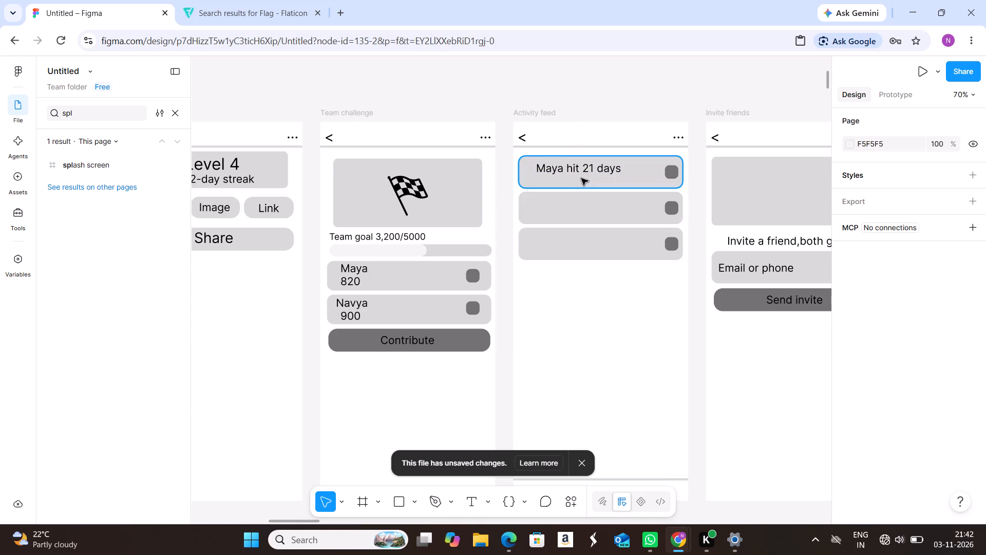
Switch to the Flaticon site, return to the icon search results and search the black icons for "claps".
click(301, 17)
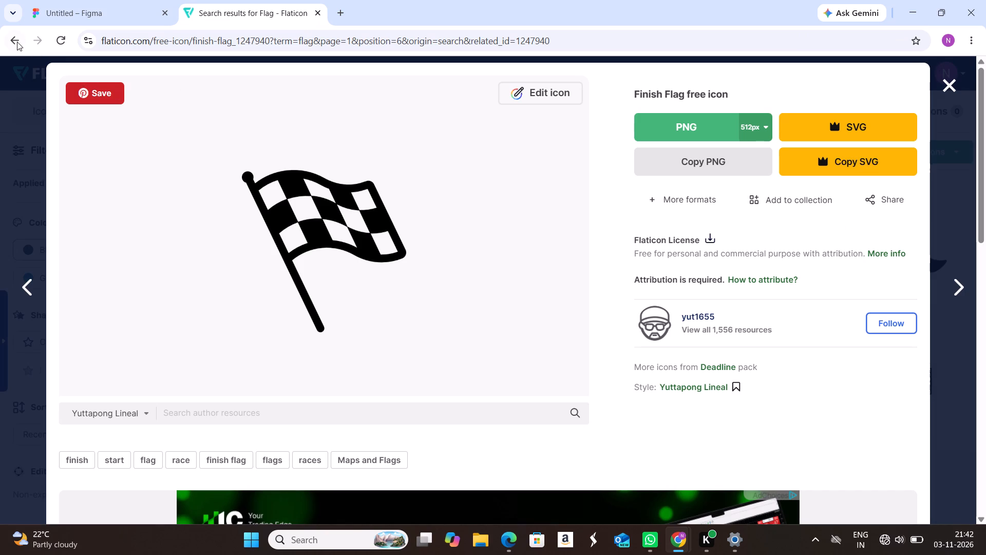
click(15, 41)
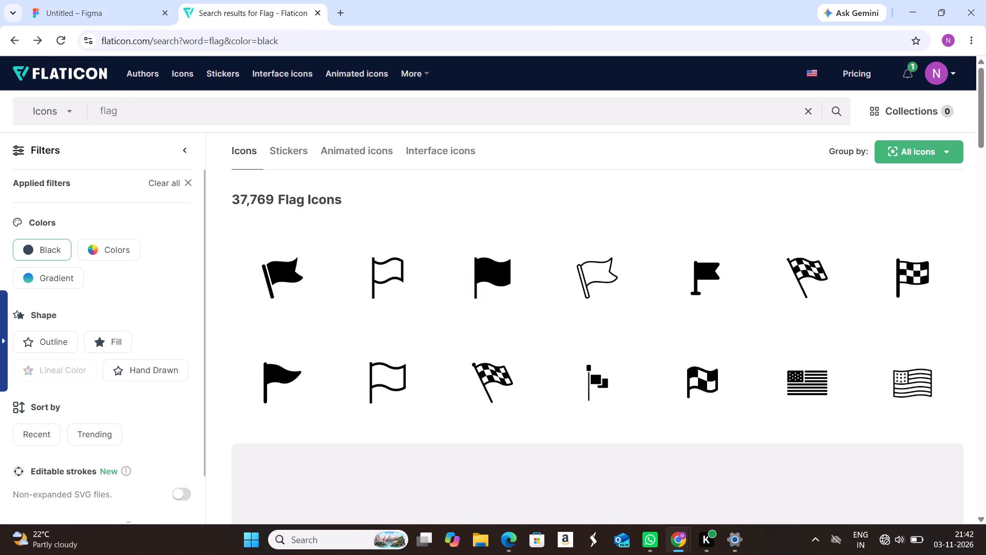
double_click(138, 109)
key(BackSpace)
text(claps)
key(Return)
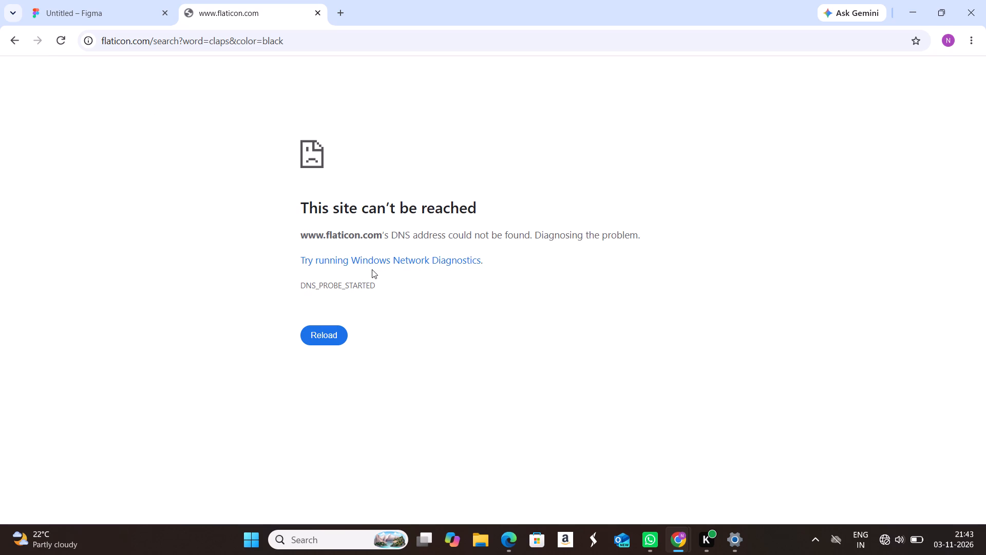
Check the computer's Wi-Fi connection in the Windows quick settings, and return to the Flaticon page.
click(887, 543)
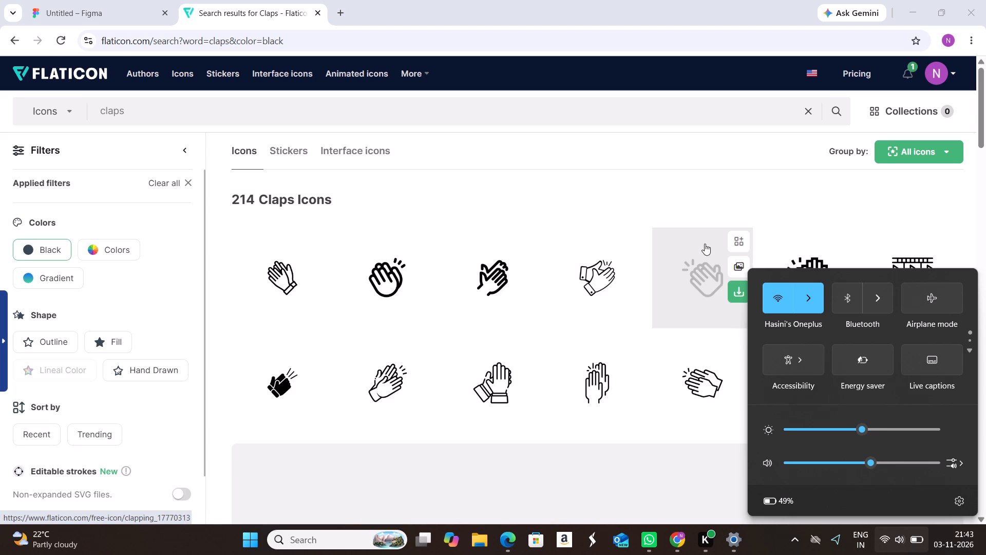
click(644, 191)
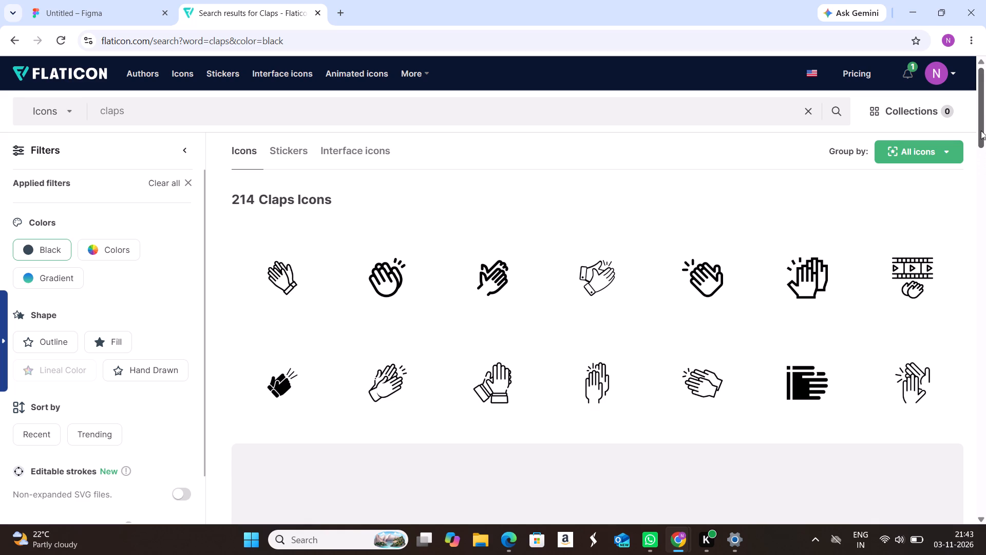
Look through the black "claps" icons for a clapping-hands icon that suits the Activity feed cards.
drag(981, 131, 985, 215)
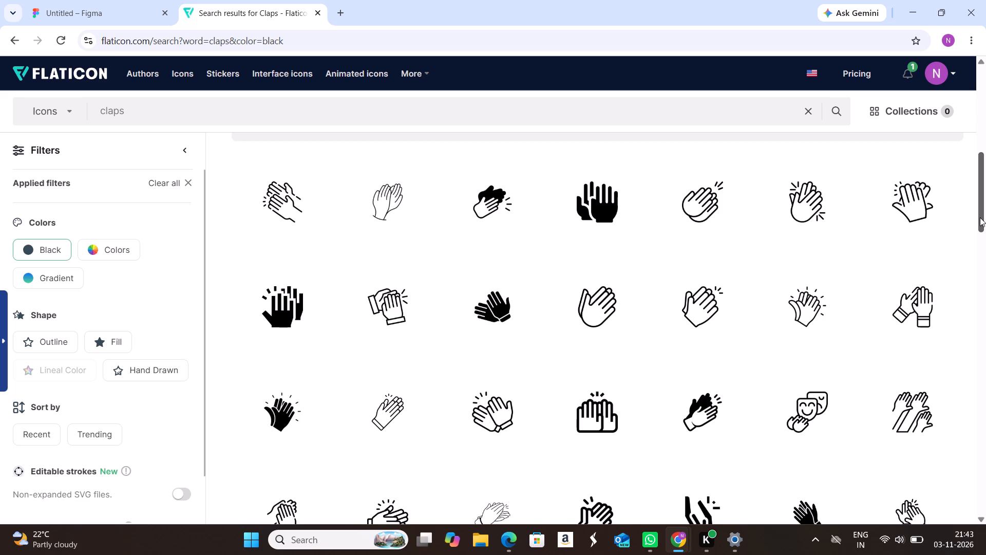
Browse the black "claps" results on Flaticon, open the outlined Clapping icon by bsd and copy it as PNG.
drag(980, 217, 979, 162)
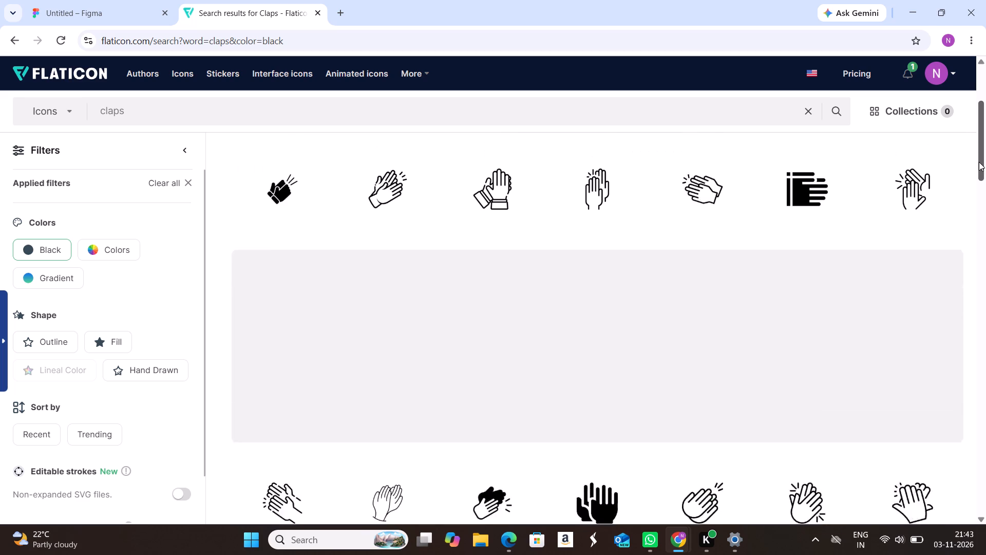
drag(979, 162, 978, 166)
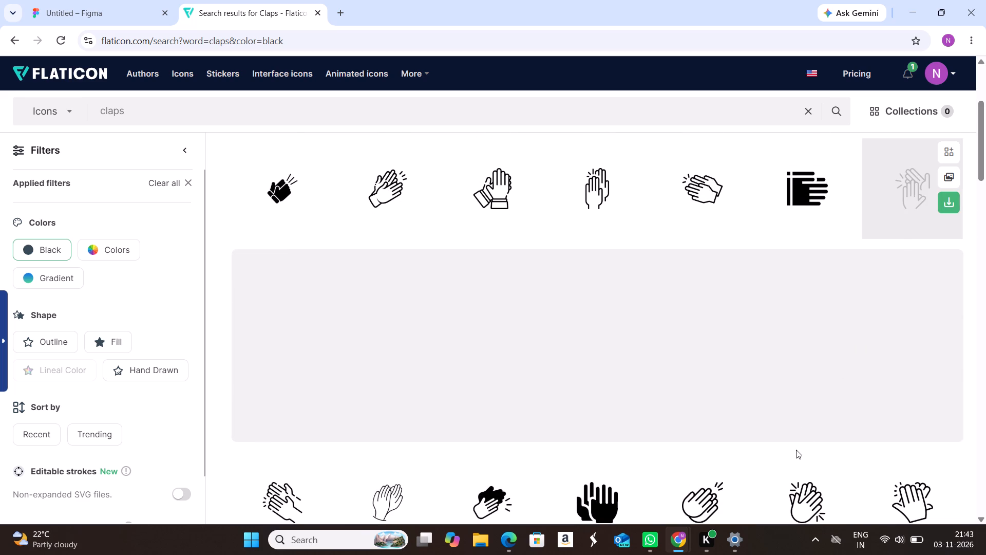
click(796, 492)
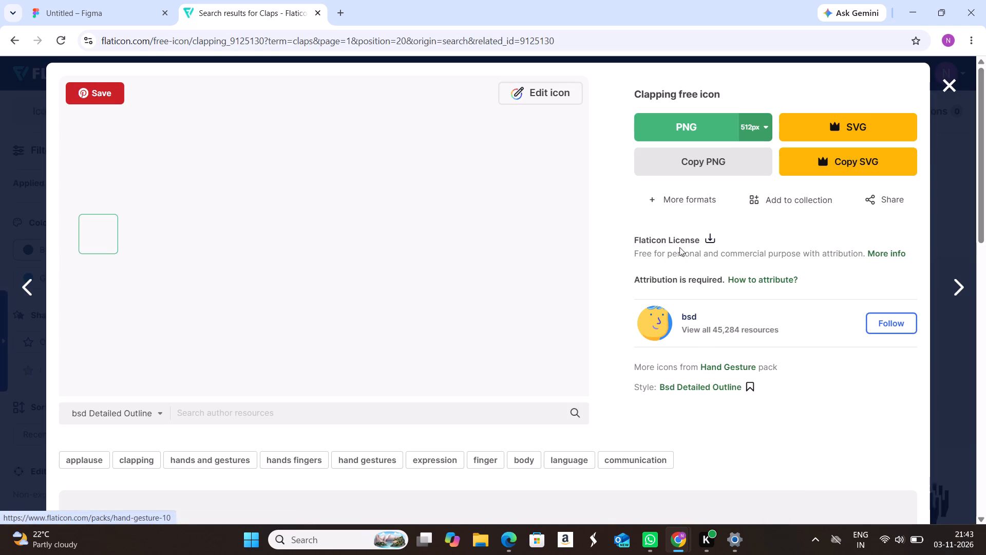
click(676, 151)
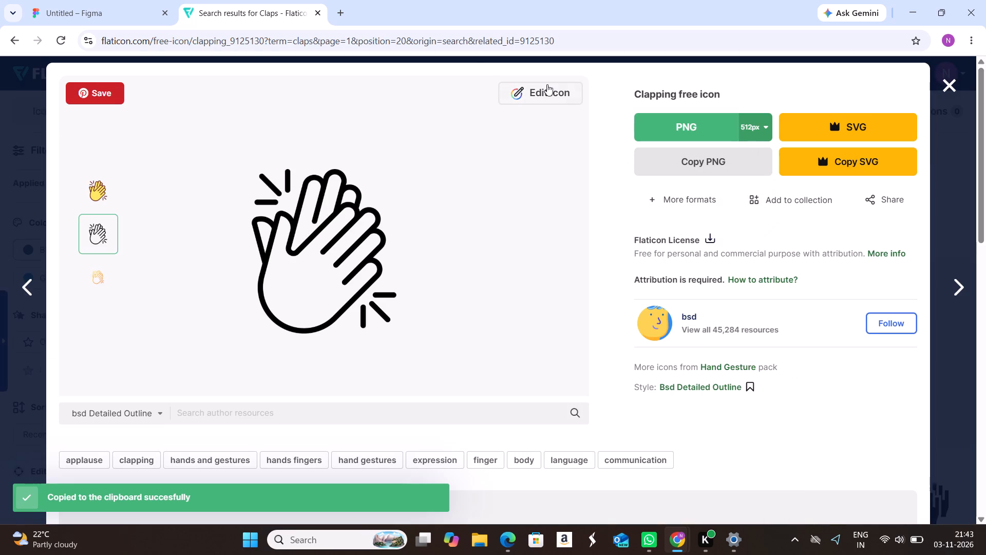
Switch back to the Figma design, paste the clapping icon and scale it down to about 38 × 38.
click(105, 16)
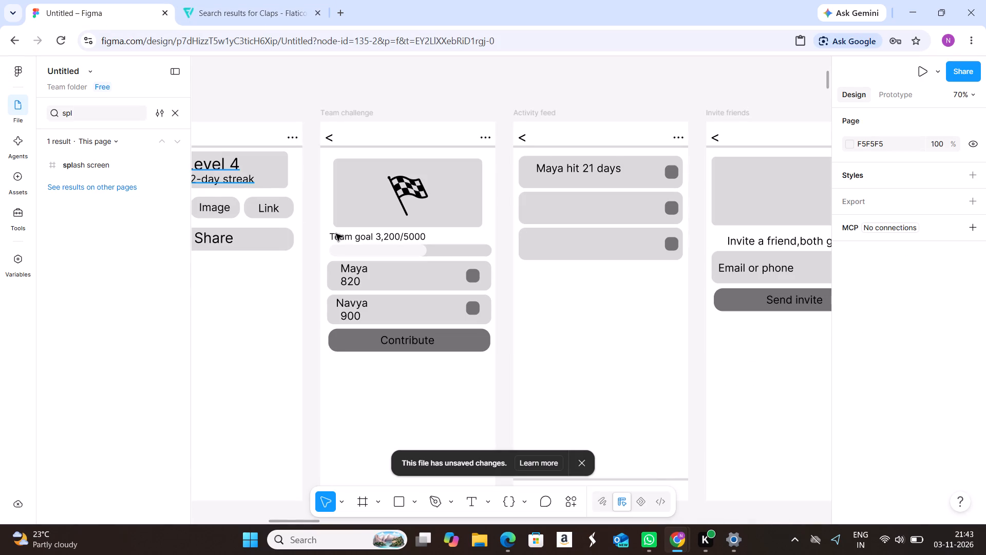
click(546, 337)
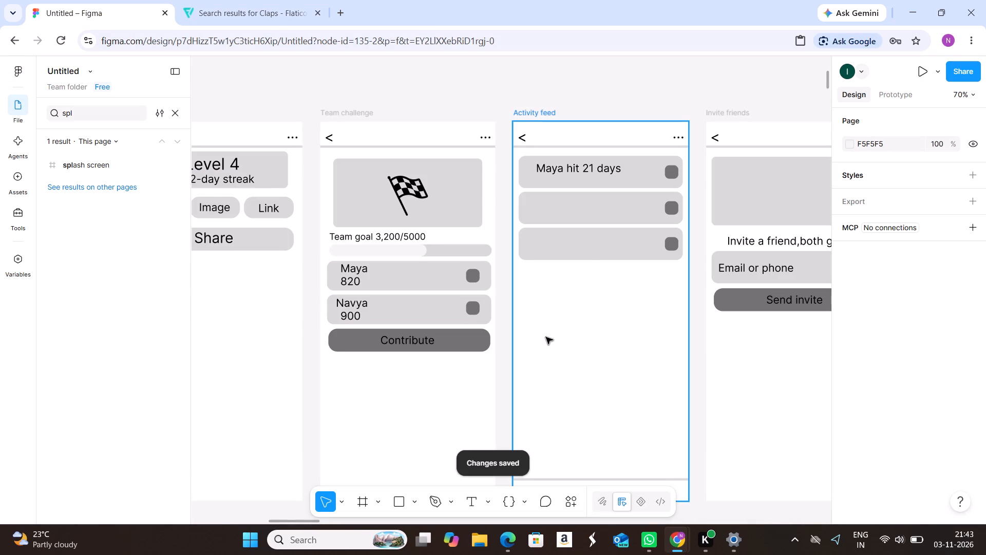
key(ctrl+v)
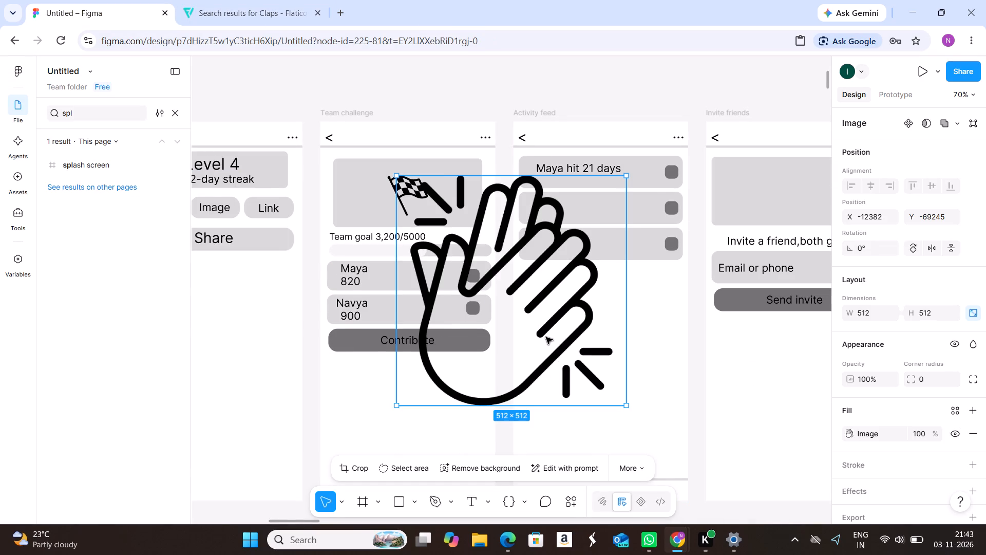
drag(624, 405, 517, 287)
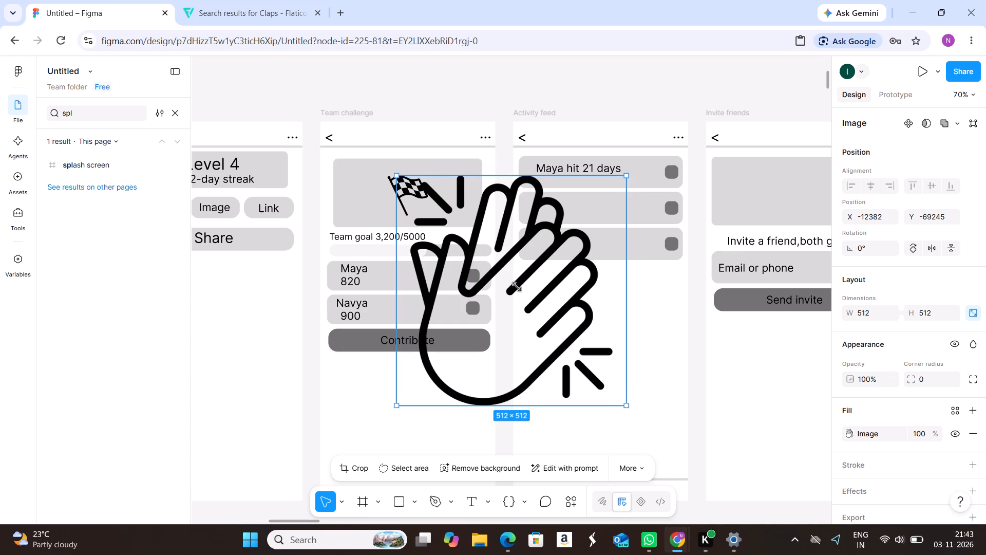
drag(517, 287, 413, 193)
Shrink the clapping icon to about 28 × 28 and place it below "Maya hit 21 days" in the first Activity feed card.
drag(405, 187, 543, 205)
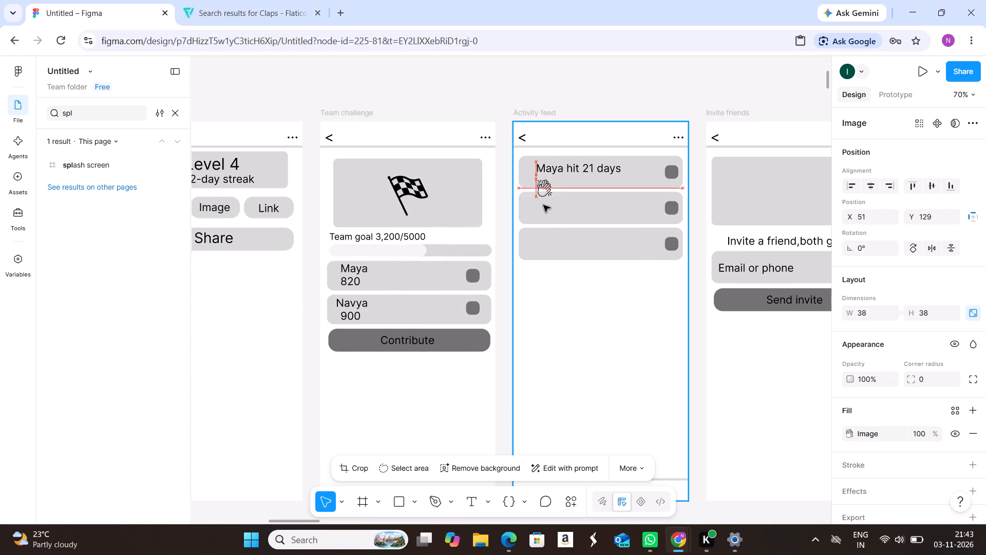
drag(543, 205, 544, 209)
drag(552, 216, 550, 213)
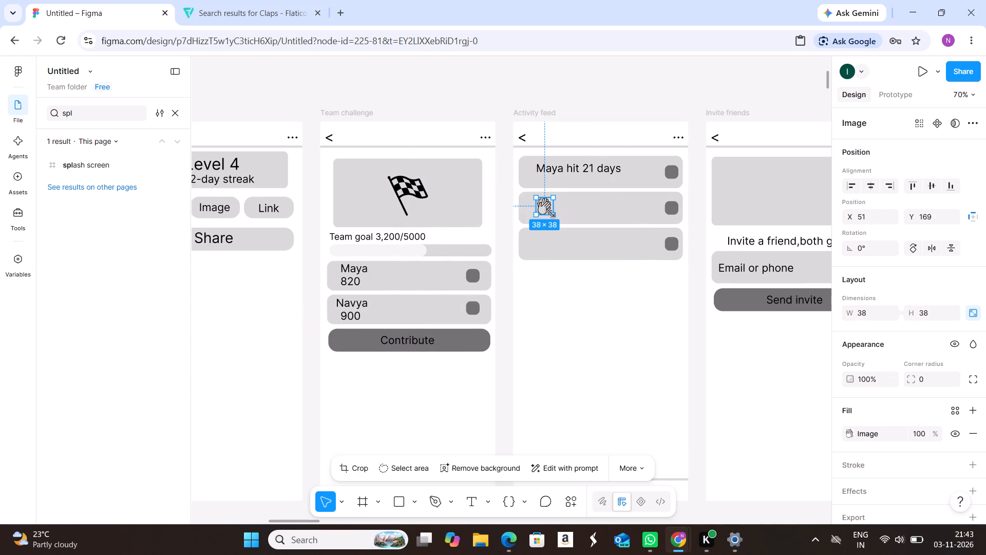
drag(550, 213, 548, 210)
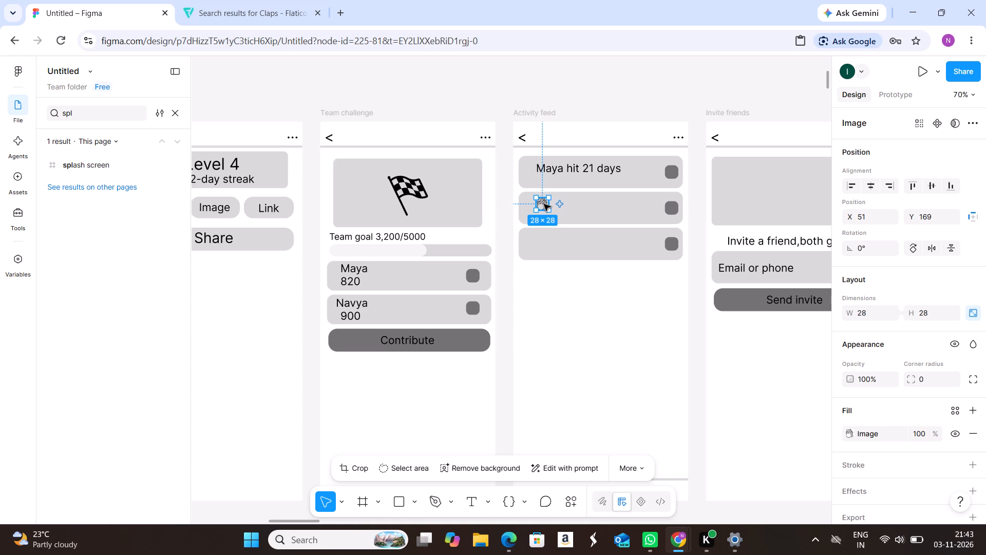
drag(542, 203, 544, 181)
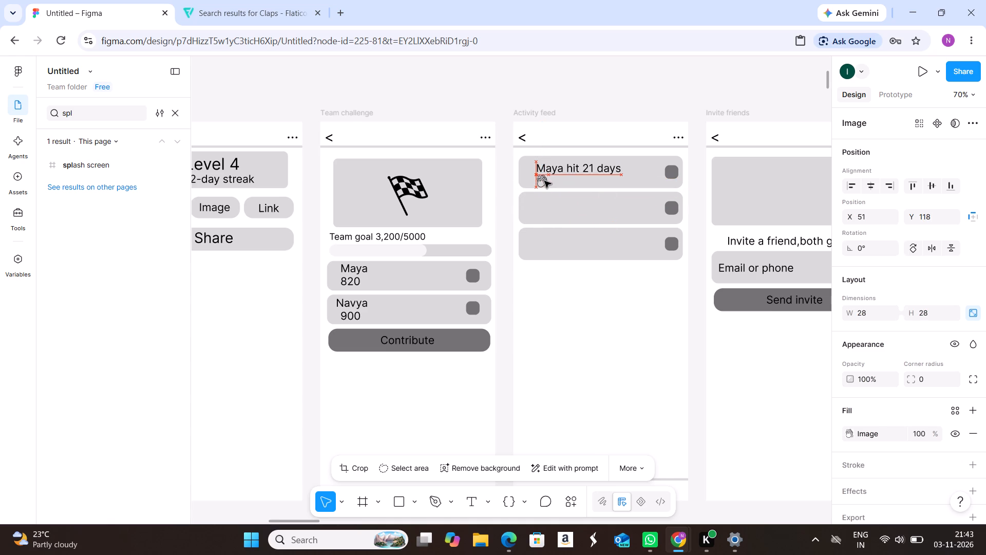
Nudge the clapping icon up to about Y 113 and the "Maya hit 21 days" label up to about Y 83.
drag(544, 181, 544, 178)
click(569, 168)
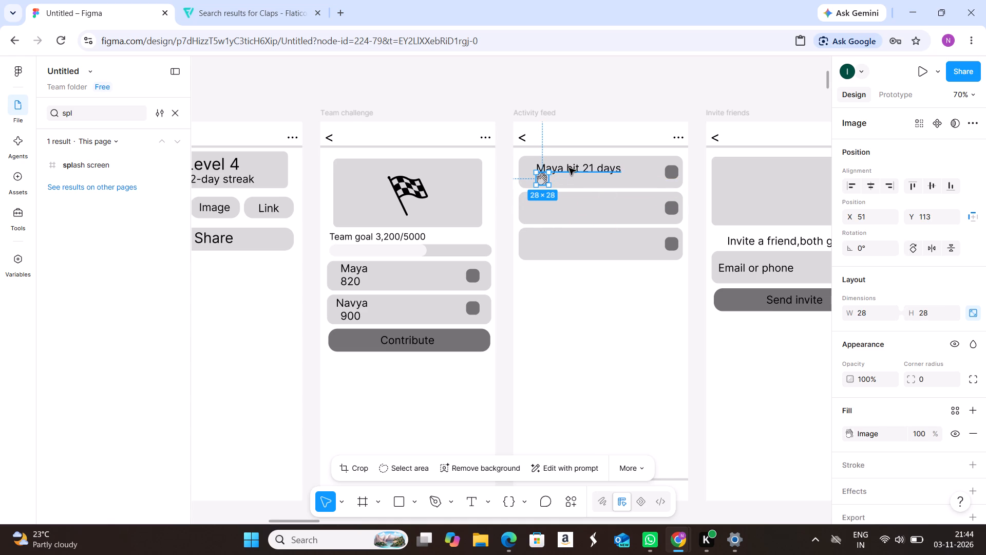
click(569, 168)
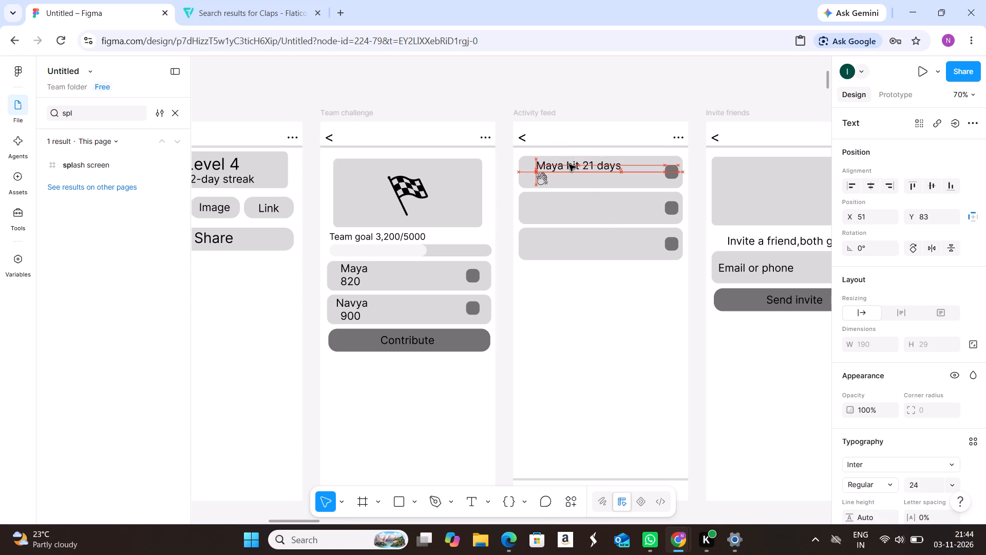
click(545, 180)
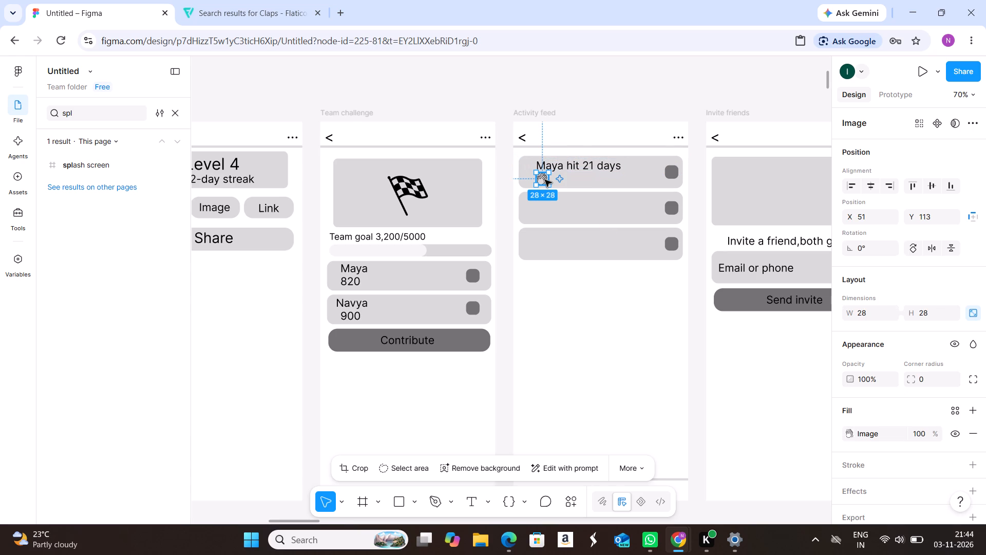
click(549, 324)
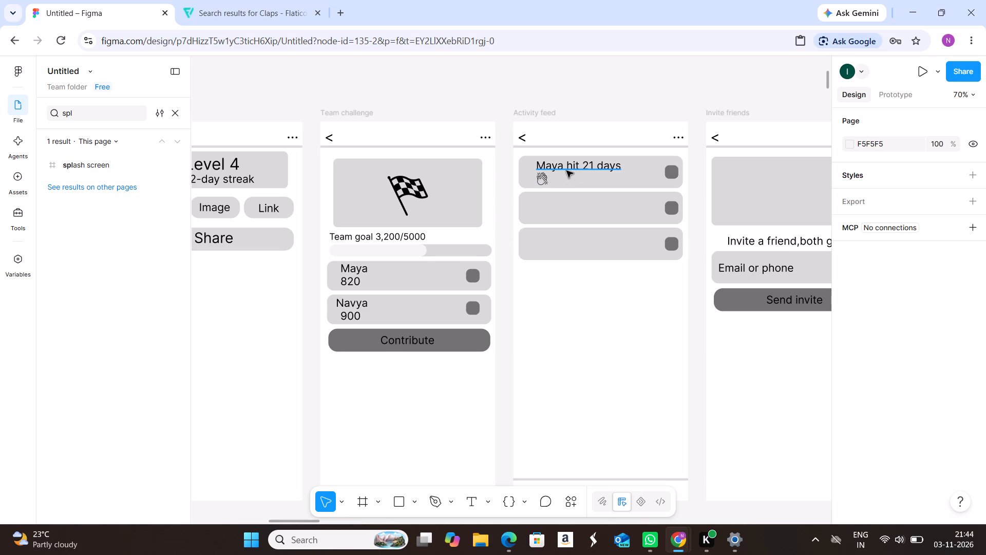
Add a second line with an indented "5" beside the clapping icon in the "Maya hit 21 days" text, at font size 20.
key(t)
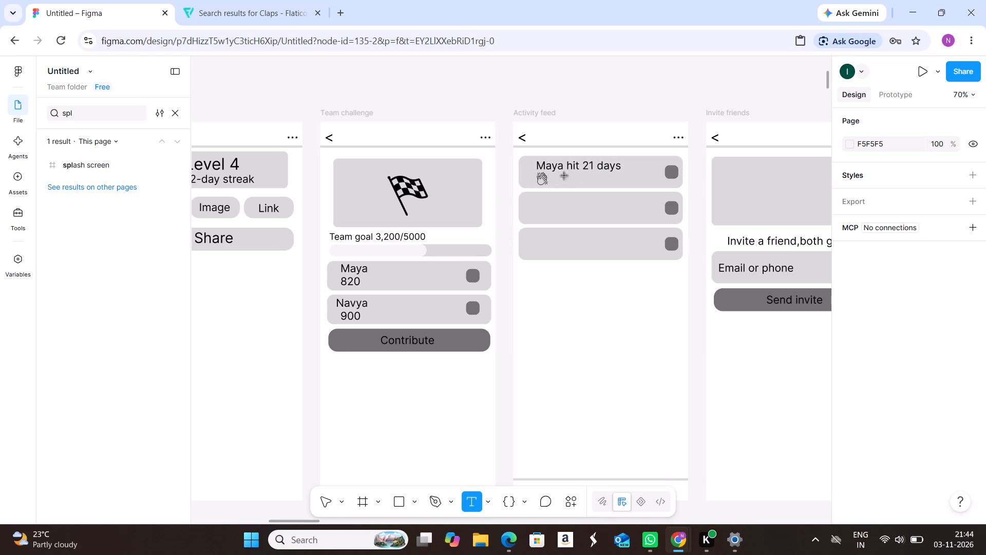
click(620, 166)
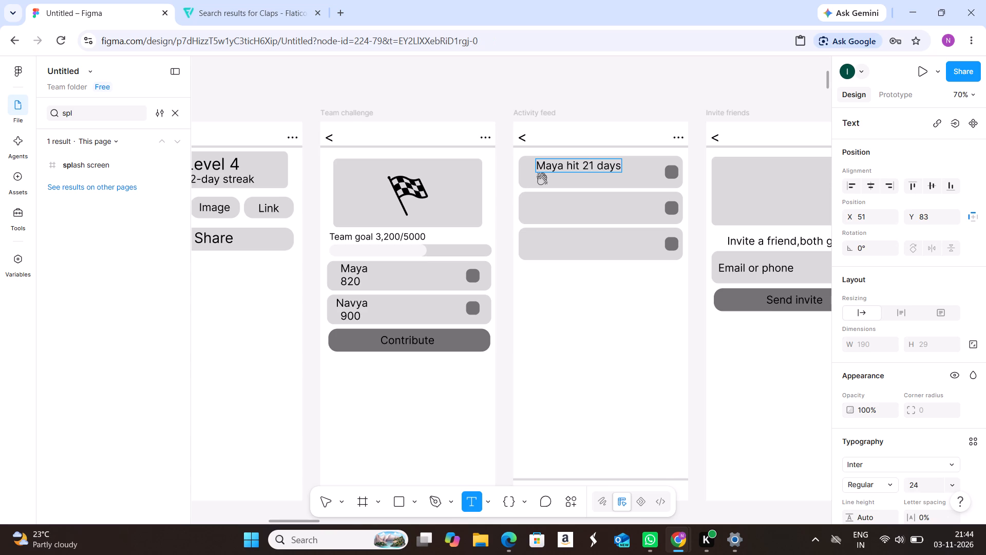
key(Return)
key(space)
key(space)
key(space)
key(space)
key(space)
key(5)
double_click(557, 177)
click(953, 483)
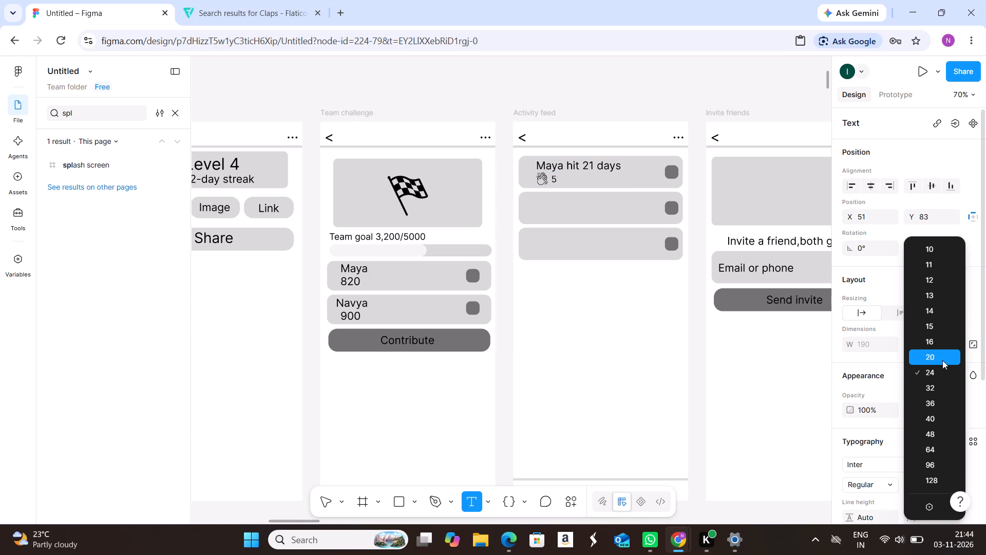
click(942, 360)
click(665, 373)
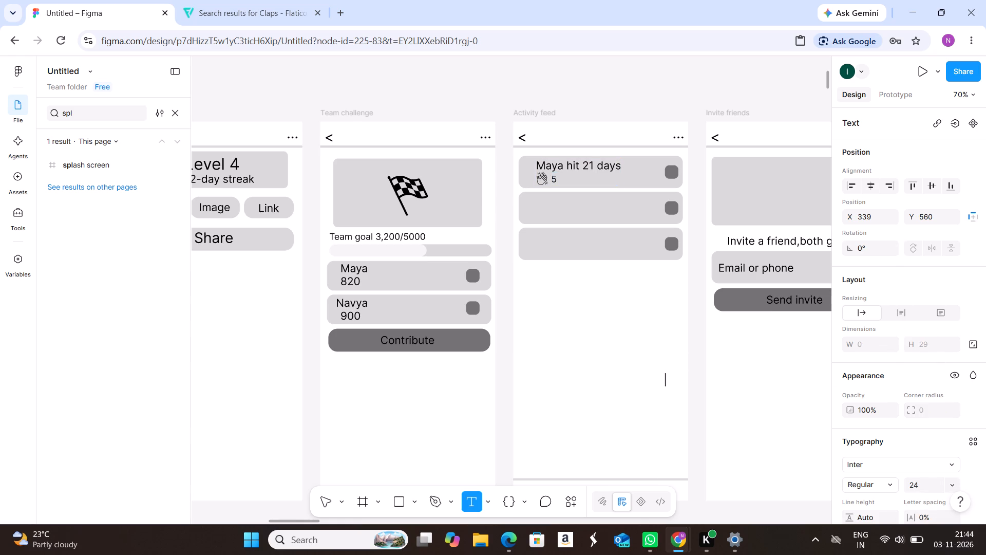
click(596, 341)
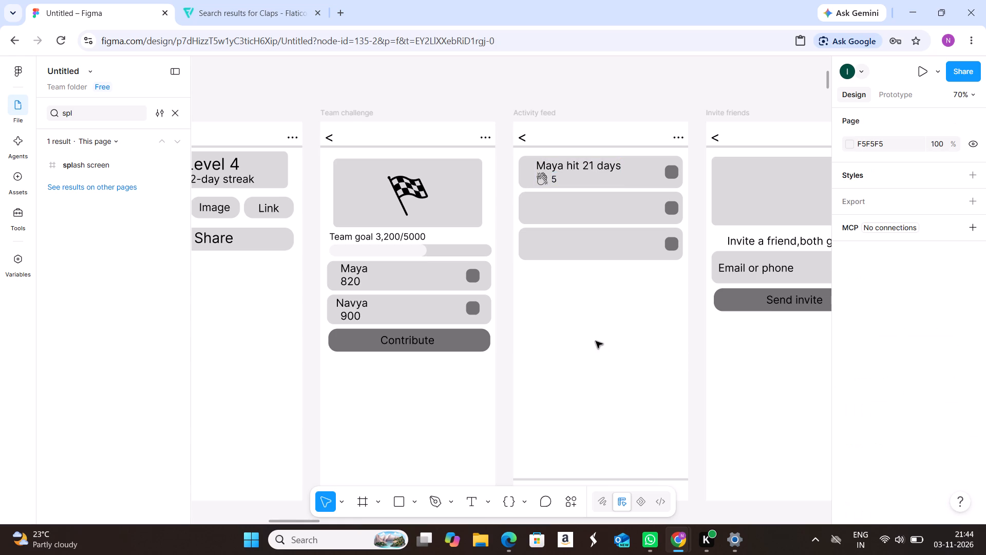
Add the text "Leo earned a badge" and place it in the second Activity feed card at about X 51, Y 163.
key(t)
click(587, 308)
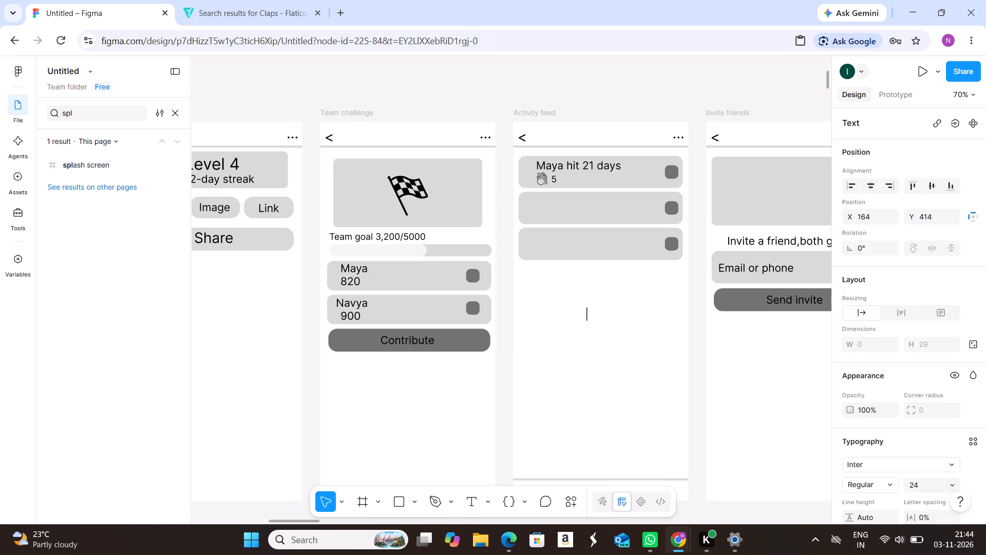
text(eo)
key(space)
text(earned a badge)
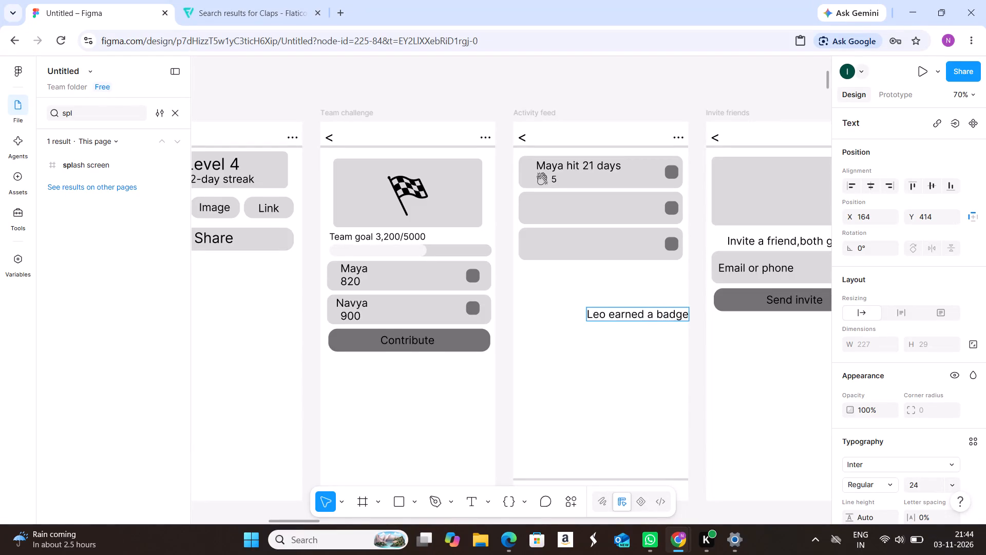
click(613, 341)
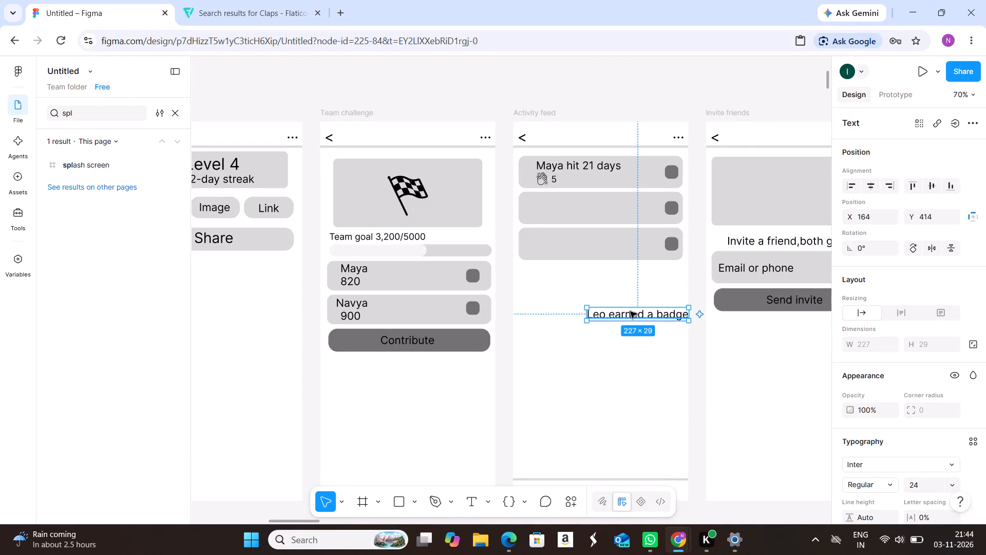
drag(630, 311, 579, 199)
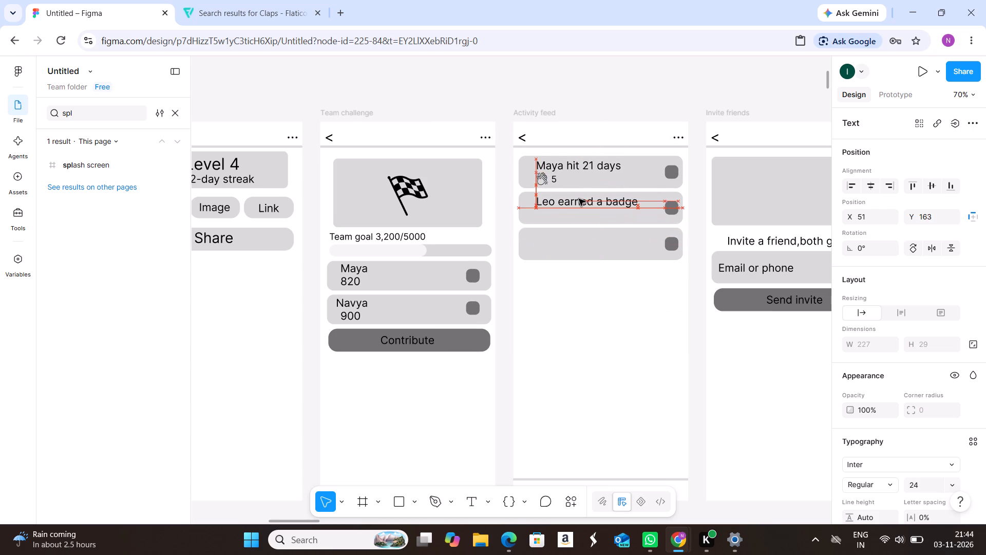
drag(579, 199, 580, 198)
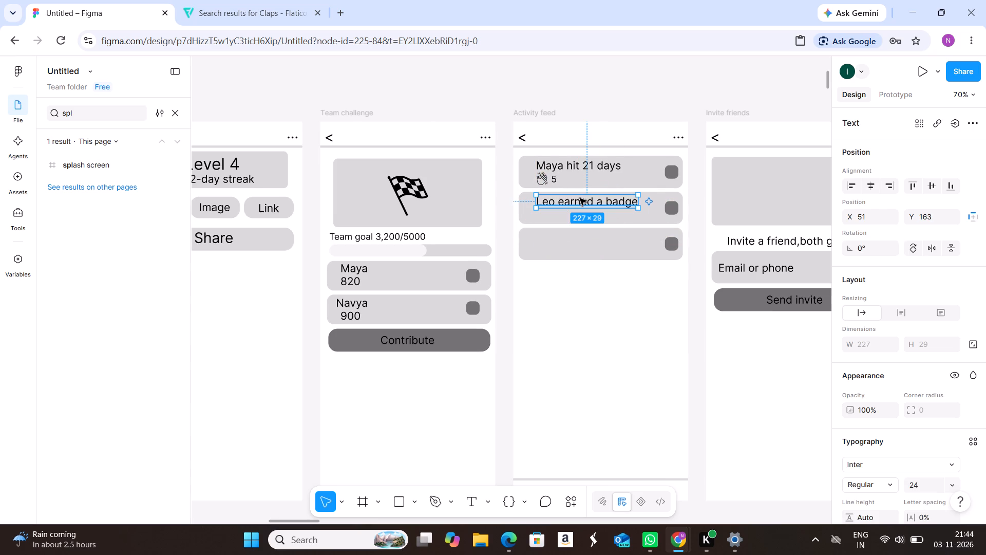
click(562, 279)
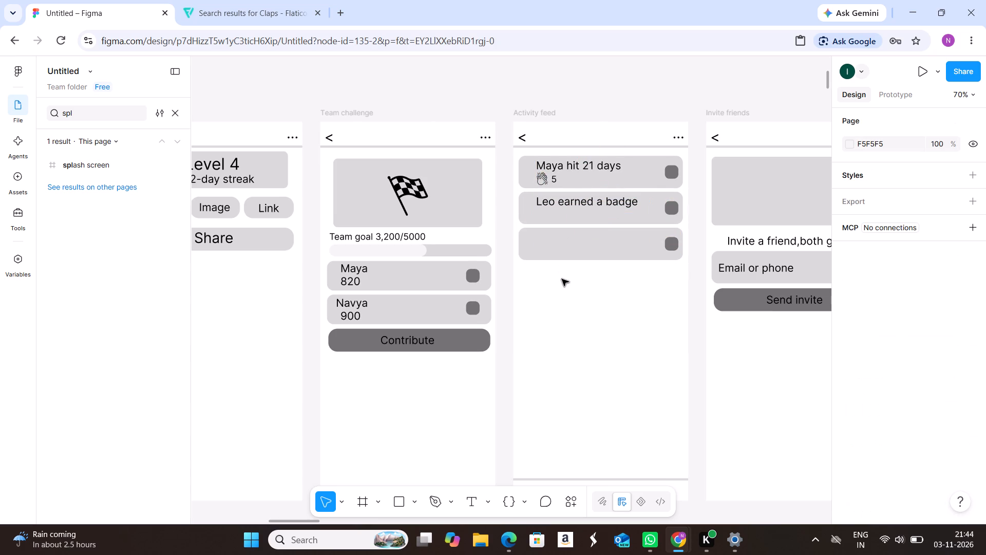
Search Flaticon for "streak", open the outlined Fire icon by Those Icons and copy it as PNG.
click(287, 6)
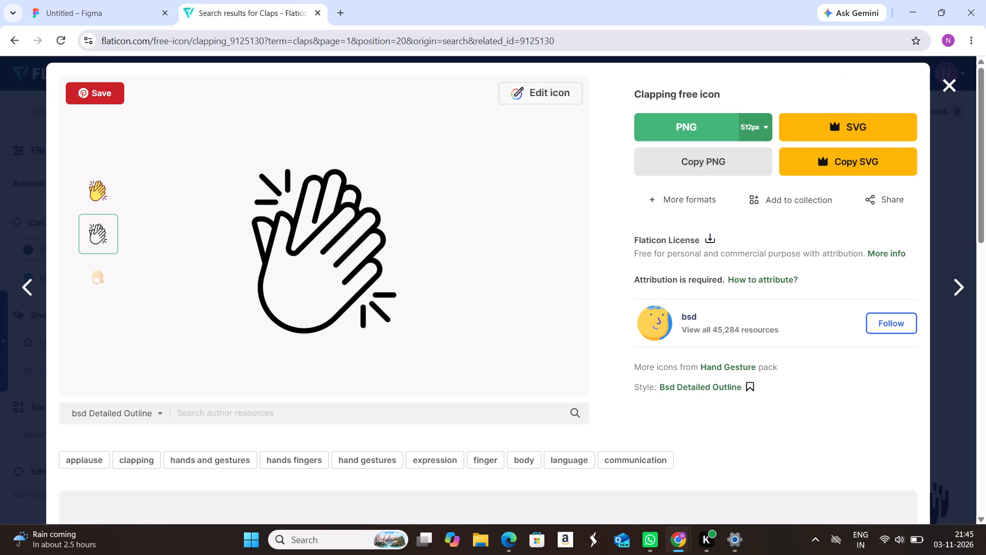
click(13, 38)
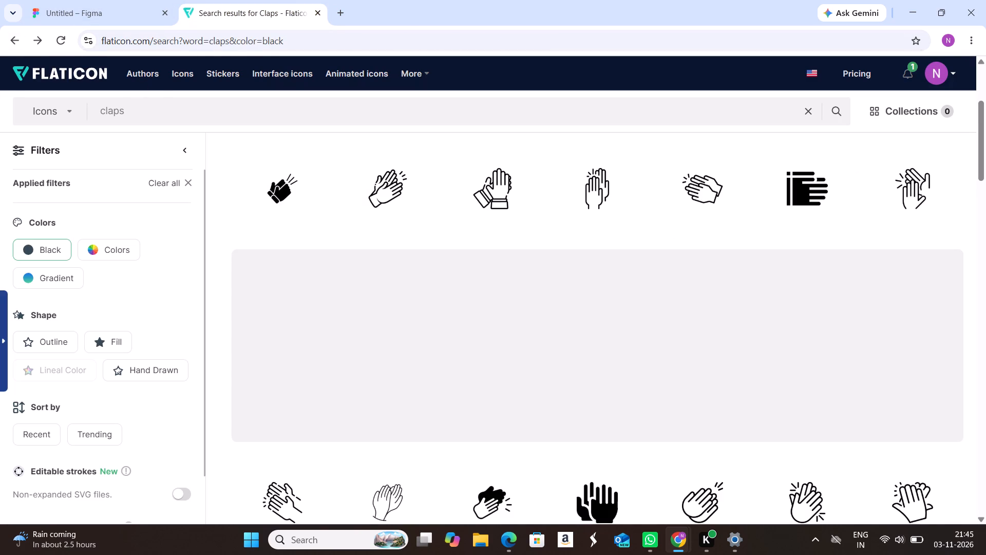
double_click(129, 112)
key(BackSpace)
text(streak)
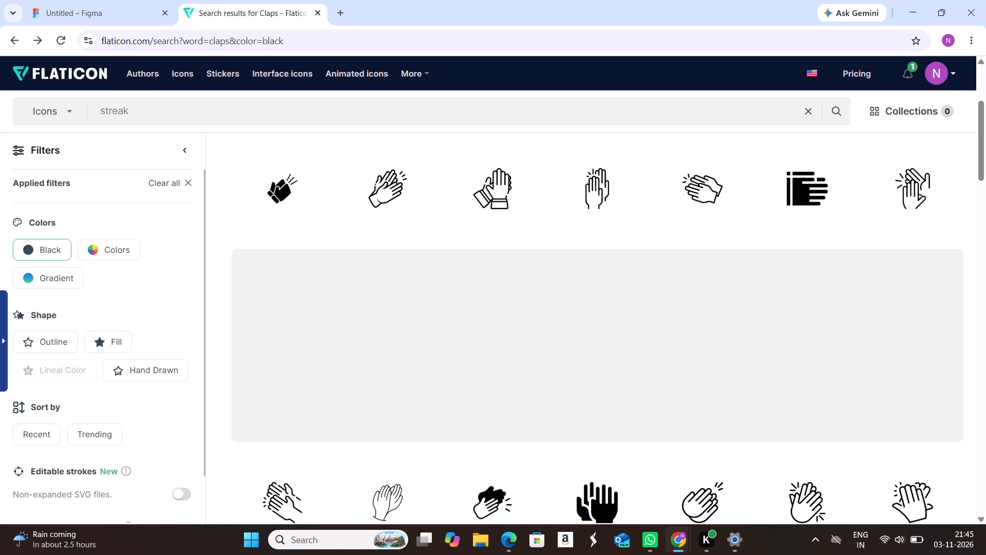
key(Return)
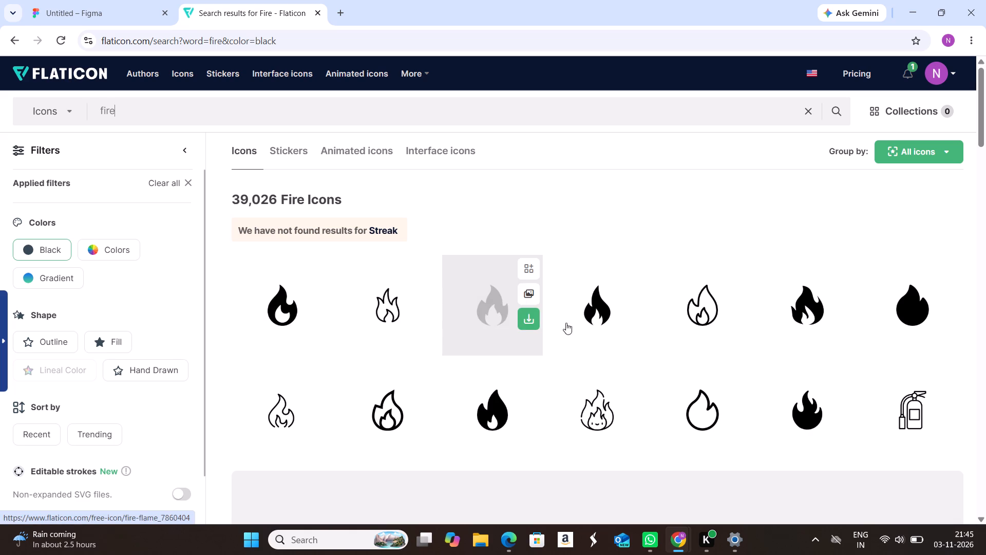
click(678, 326)
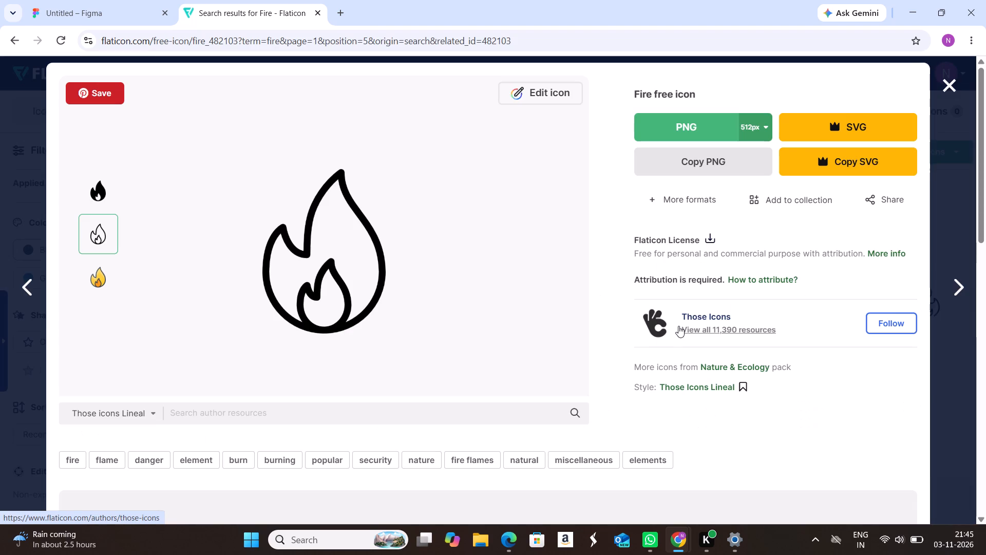
click(738, 163)
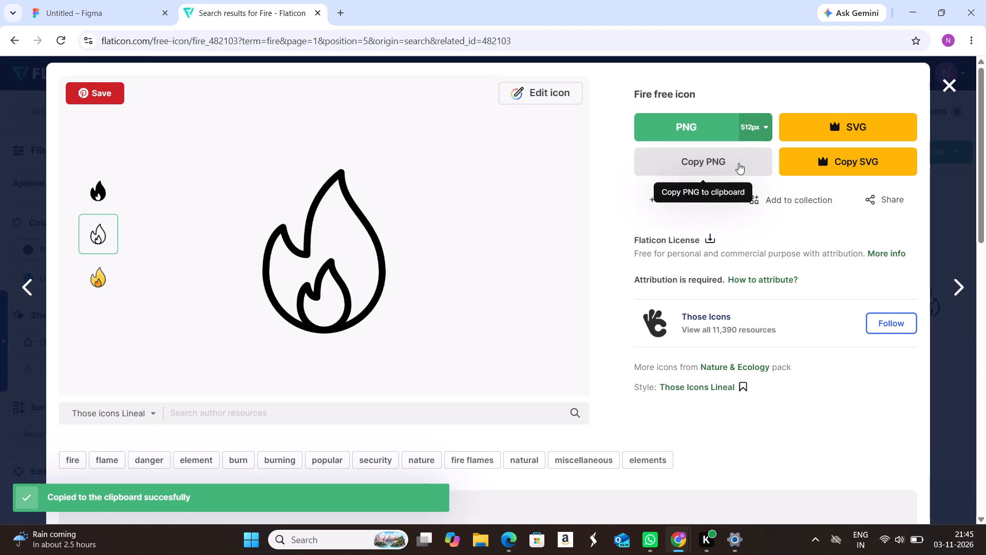
Switch back to the Figma design, paste the fire icon and scale it down to about 38 × 38.
click(82, 7)
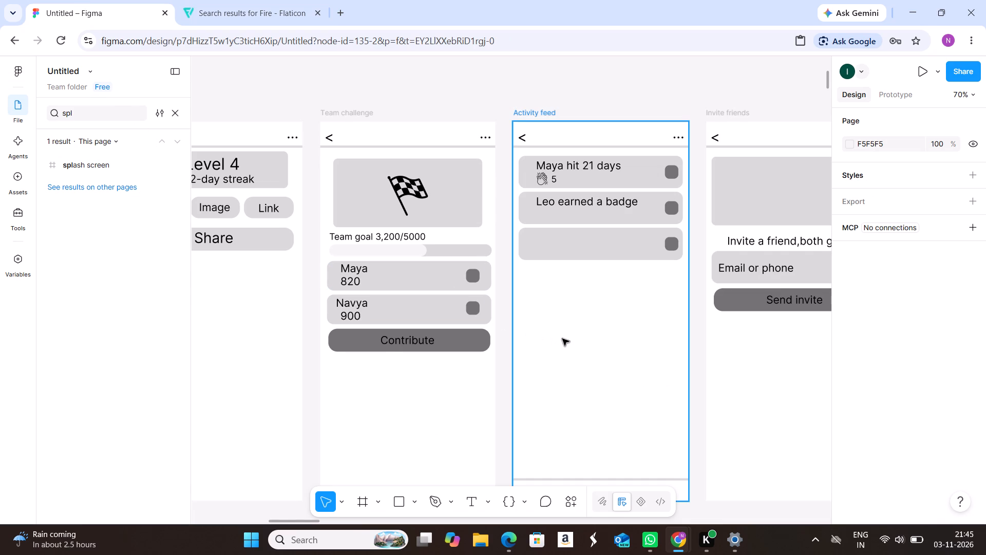
key(ctrl+v)
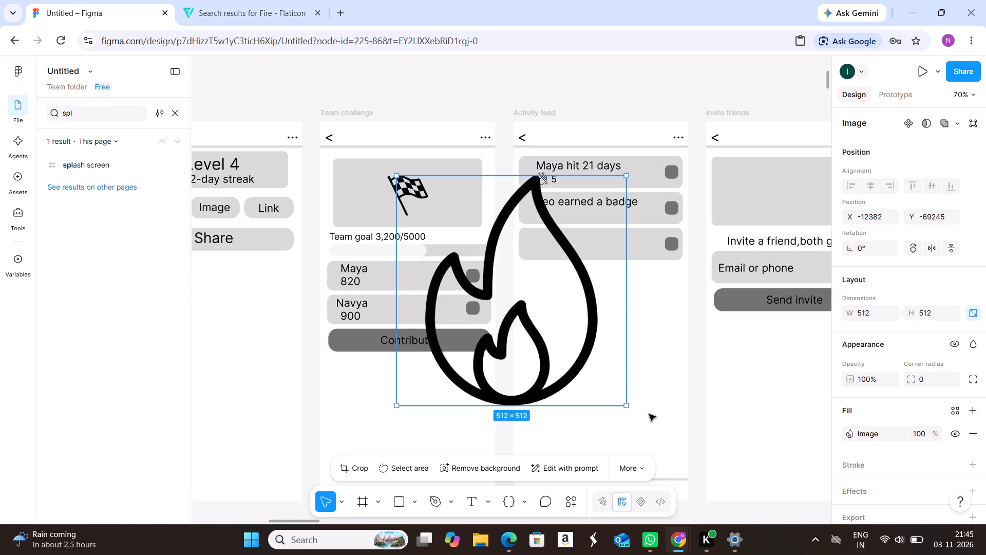
drag(628, 403, 414, 222)
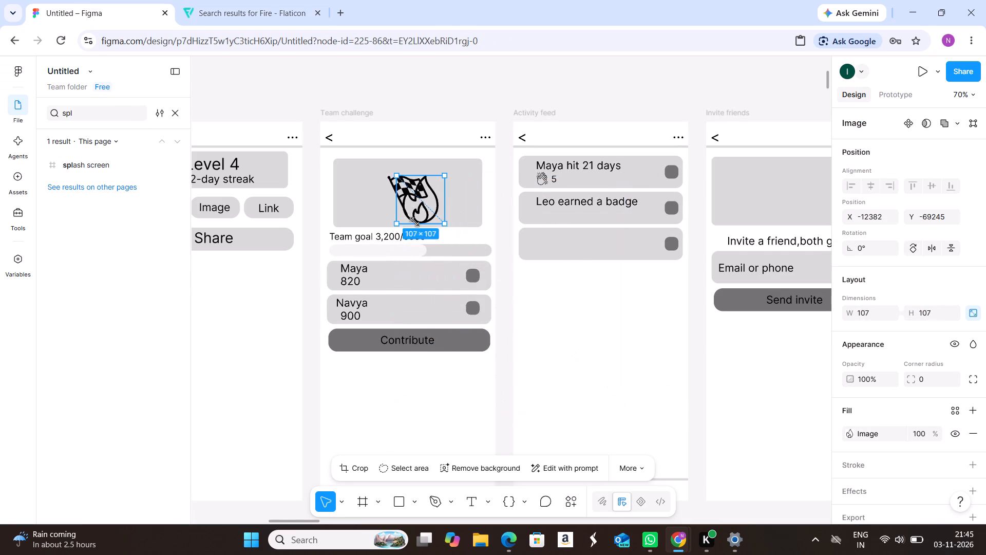
drag(414, 222, 402, 215)
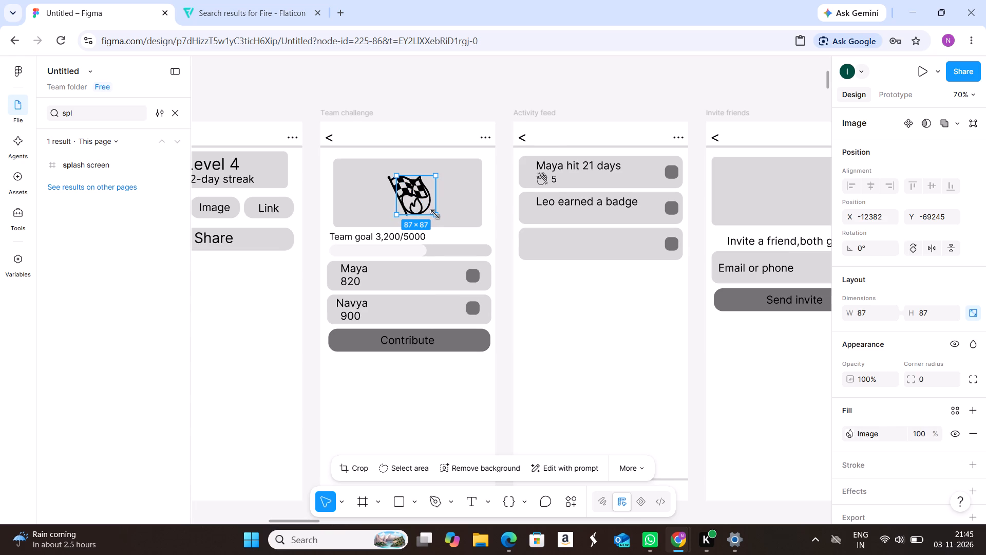
drag(435, 214, 415, 194)
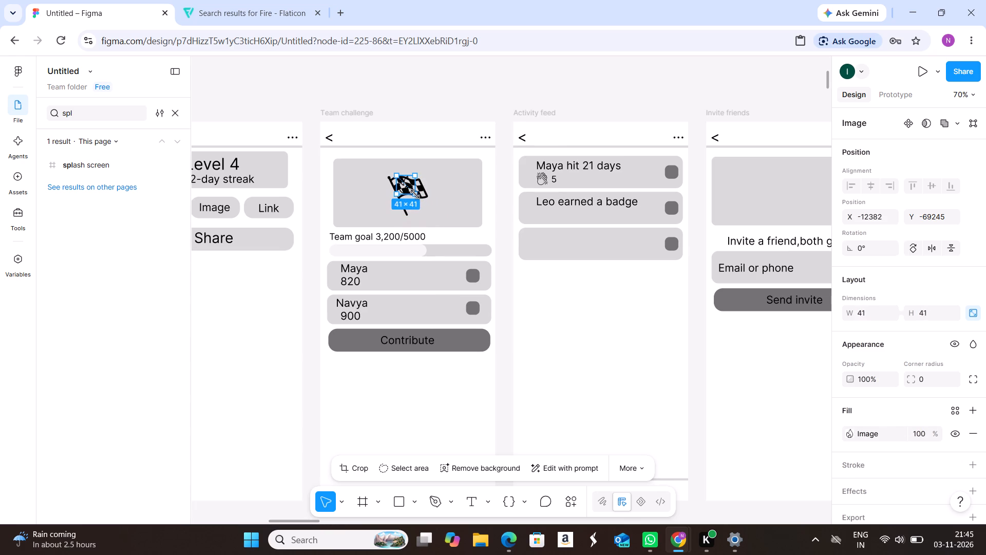
drag(415, 194, 413, 193)
Move the fire icon into the second Activity feed card, under "Leo earned a badge", at about X 46, Y 190.
drag(406, 187, 470, 222)
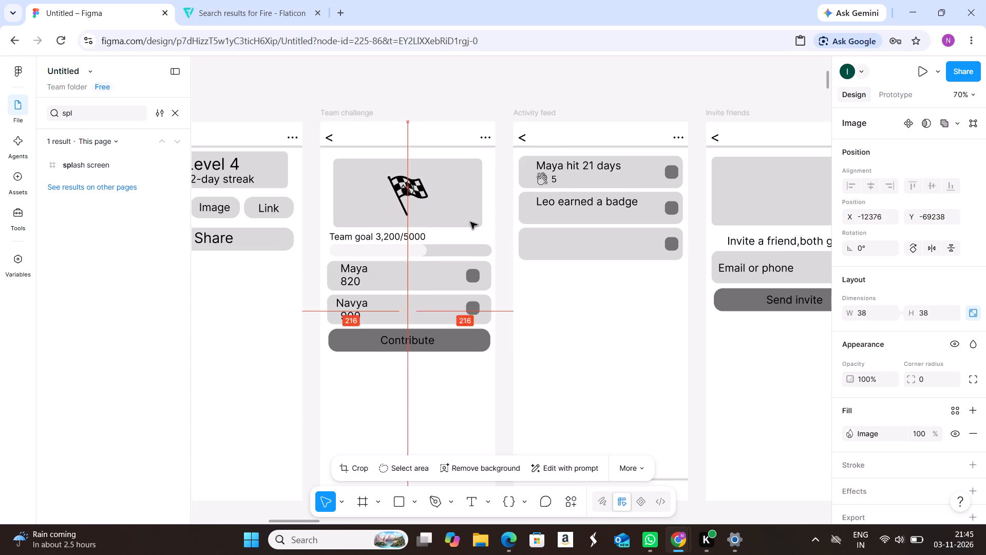
drag(470, 222, 541, 218)
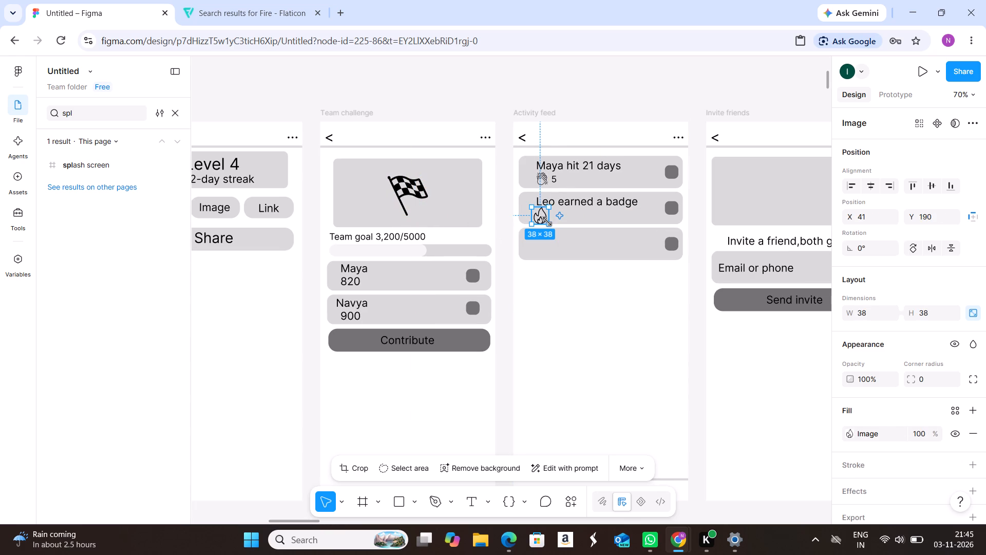
click(547, 221)
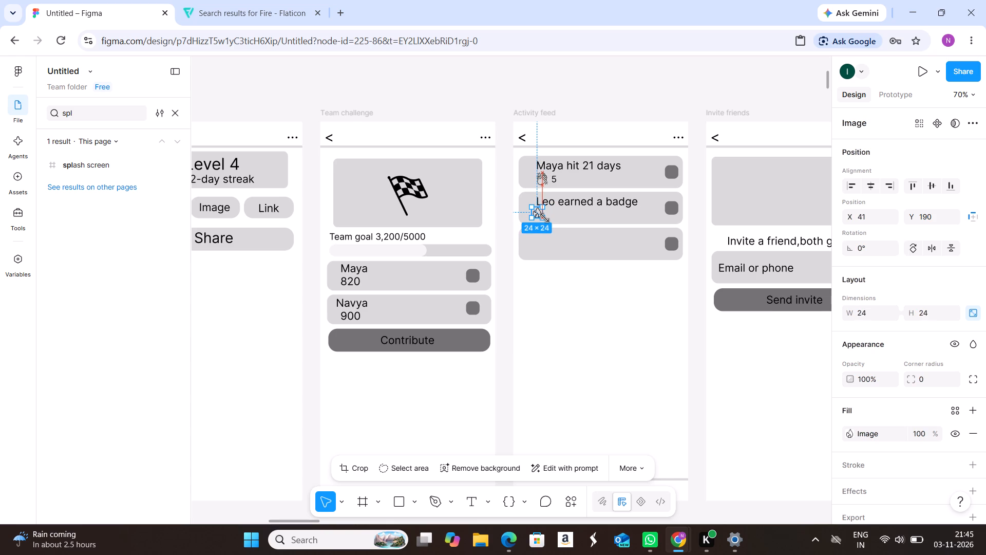
click(541, 216)
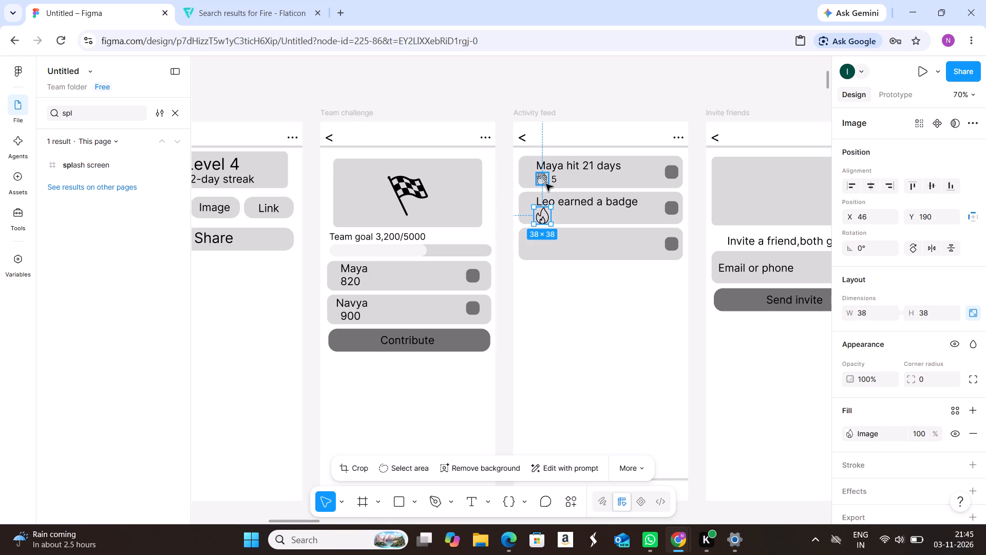
click(545, 184)
click(543, 212)
Set the fire icon's size to 28 × 28.
double_click(882, 311)
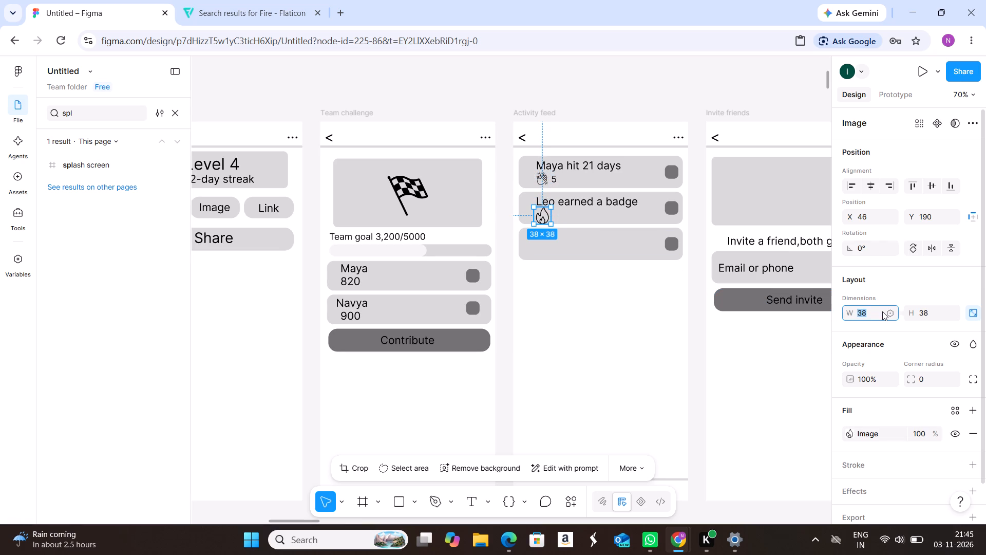
text(288)
key(BackSpace)
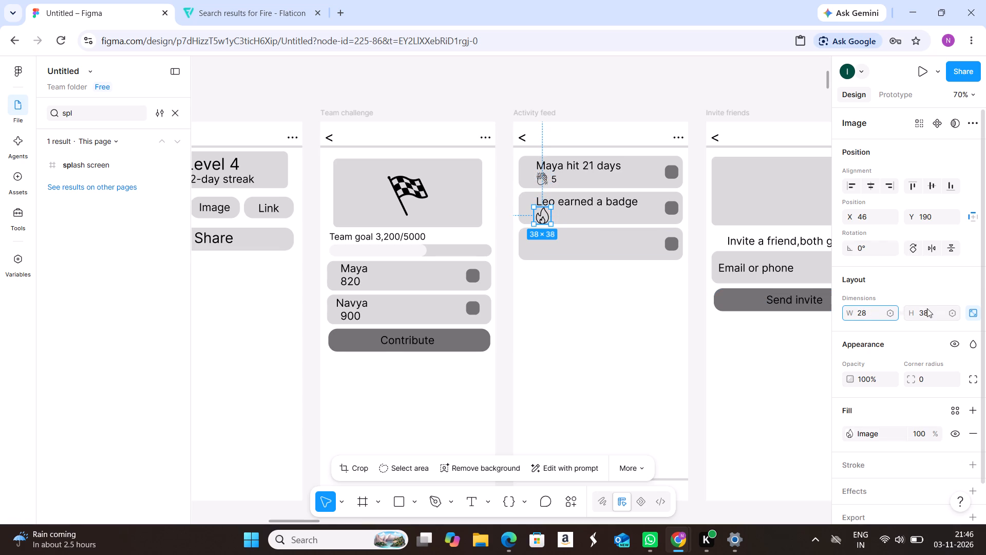
click(927, 308)
click(589, 307)
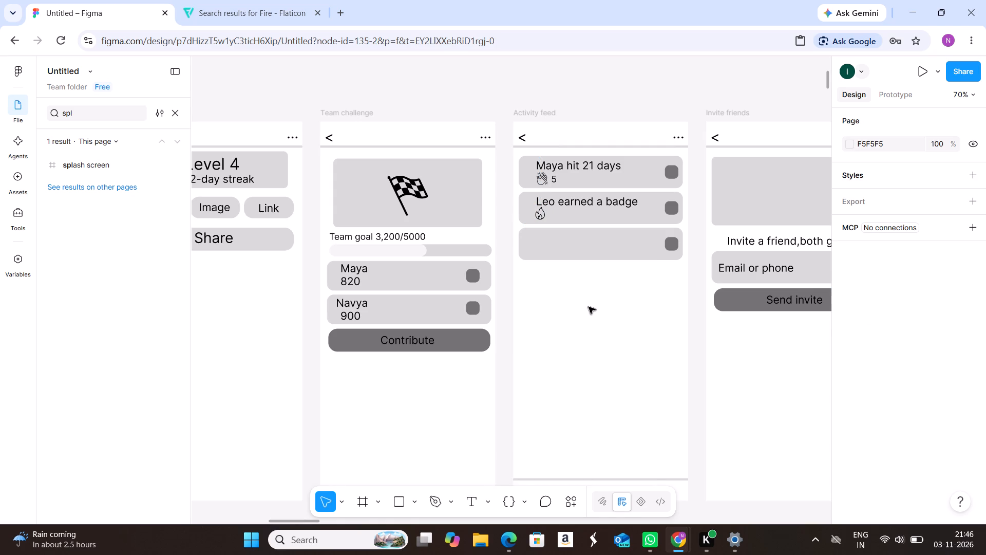
Add the text "Sam leveled up" and place it in the third Activity feed card at about X 51, Y 243.
key(t)
click(571, 306)
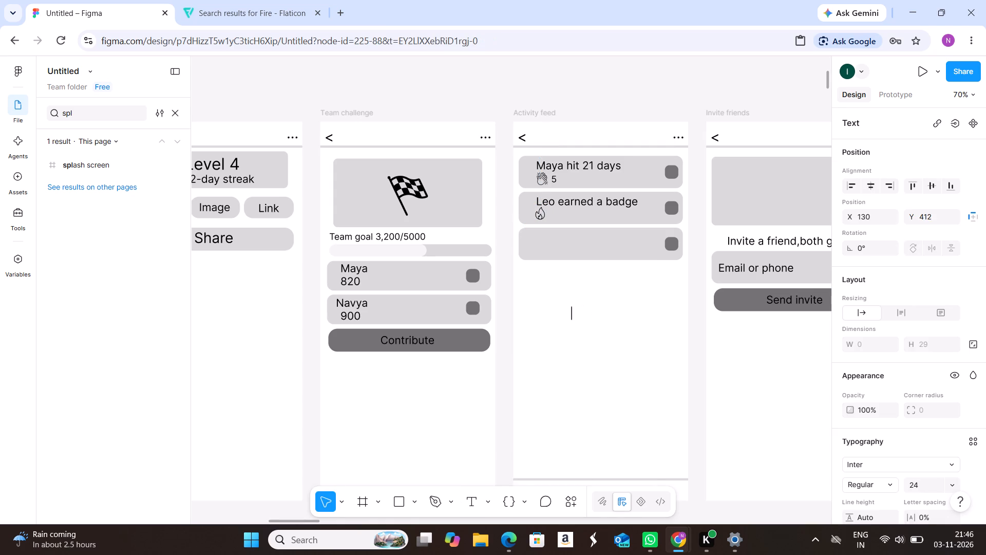
key(shift+s)
text(am level)
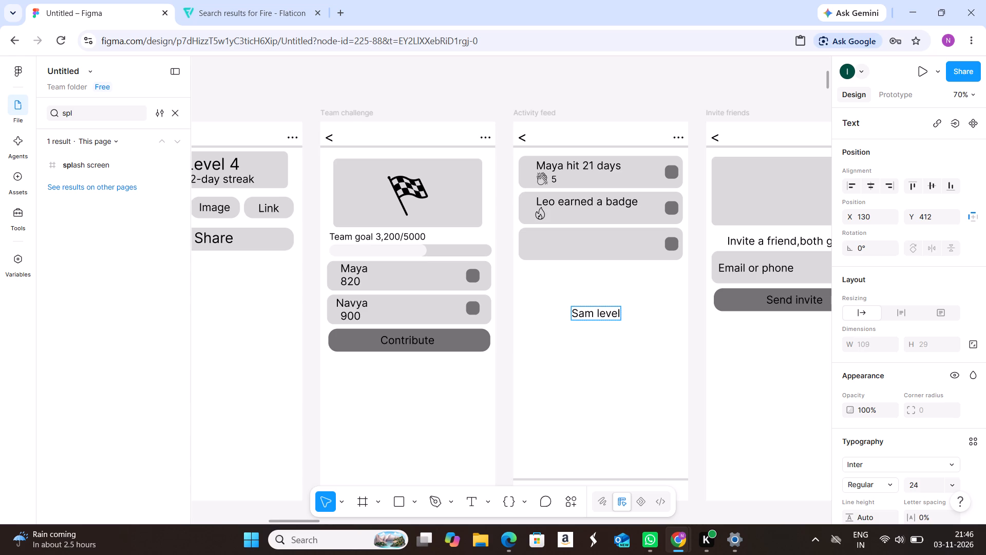
text(ed)
key(space)
text(up)
click(579, 335)
drag(594, 316, 573, 246)
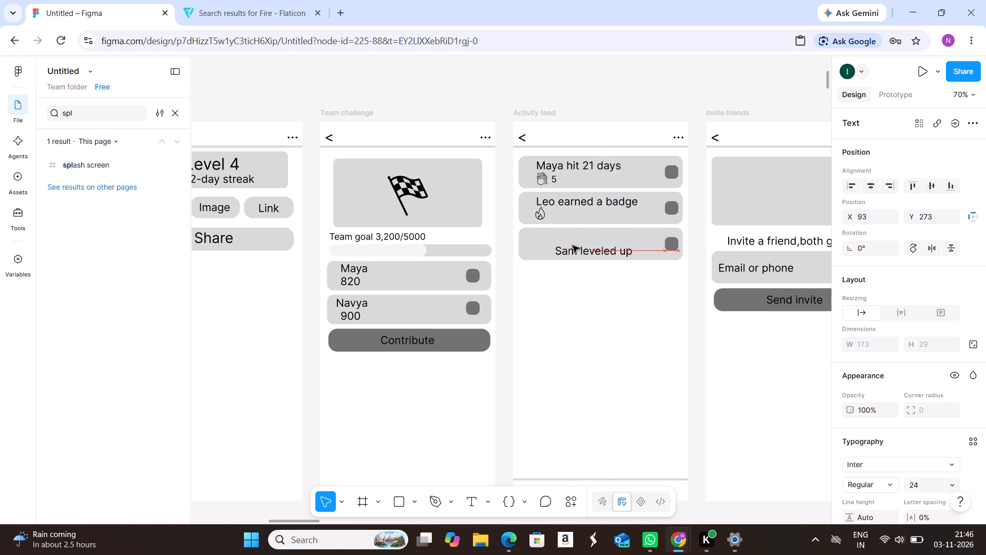
drag(573, 246, 560, 237)
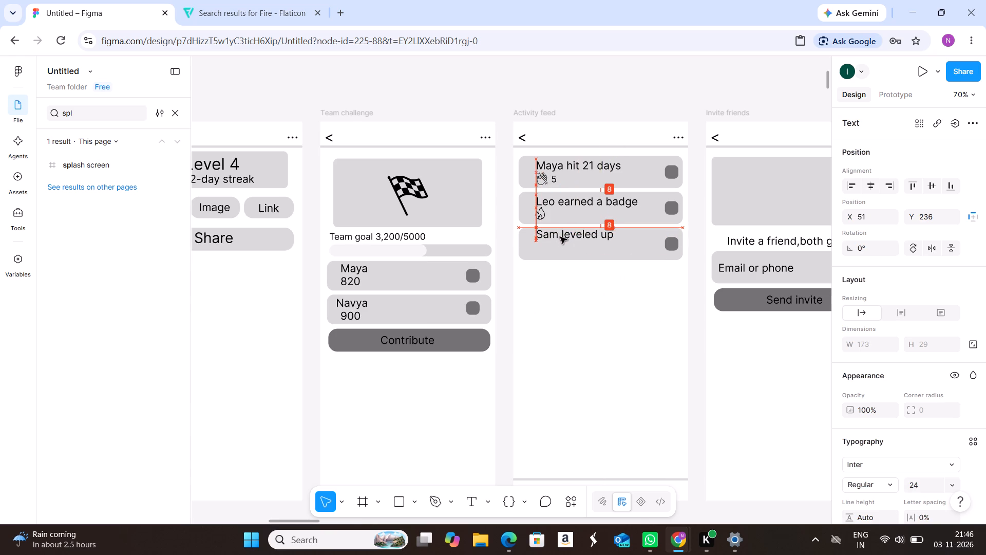
drag(560, 237, 560, 238)
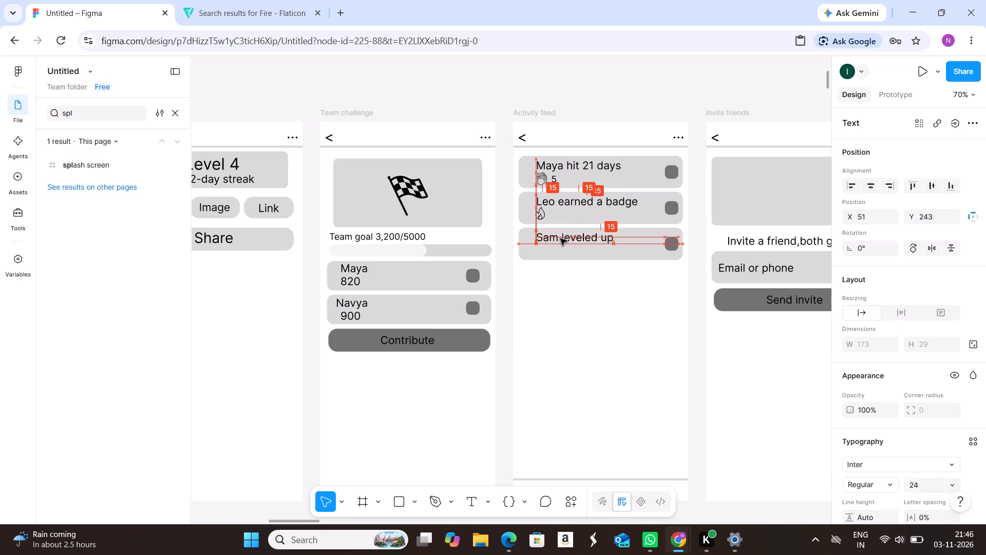
drag(560, 238, 559, 238)
click(544, 334)
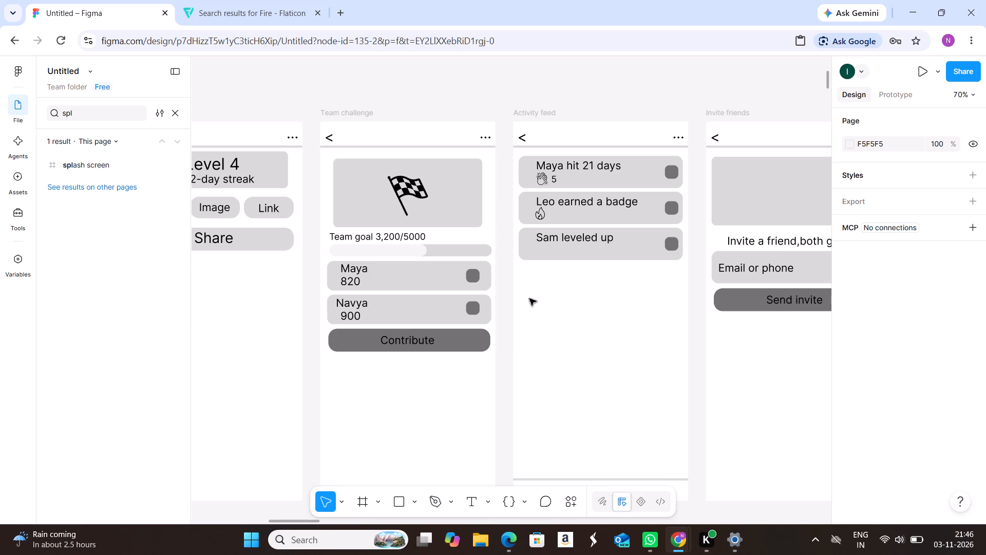
Switch to Flaticon, search for "celebrate", open the outlined Confetti icon by pongsakornRed and copy it as PNG.
click(270, 12)
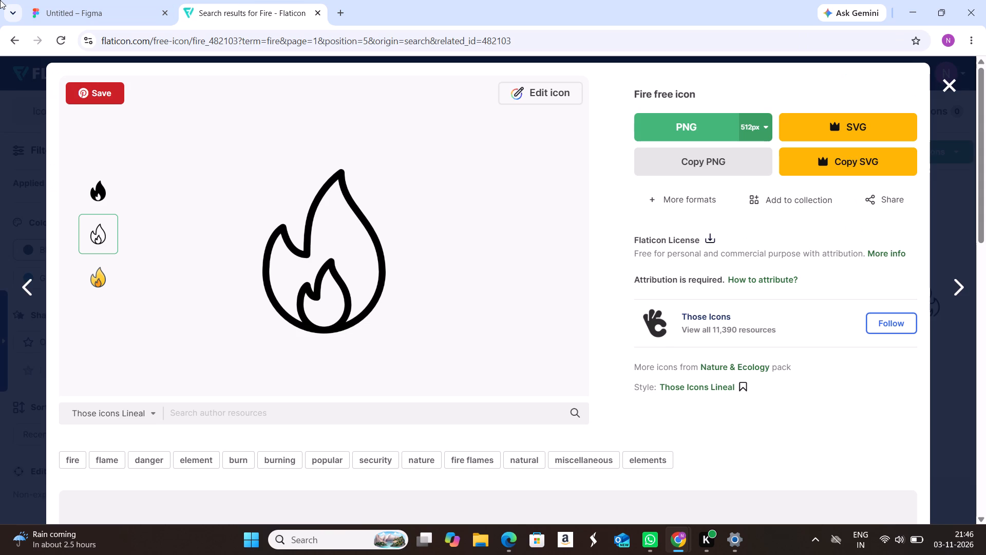
click(18, 45)
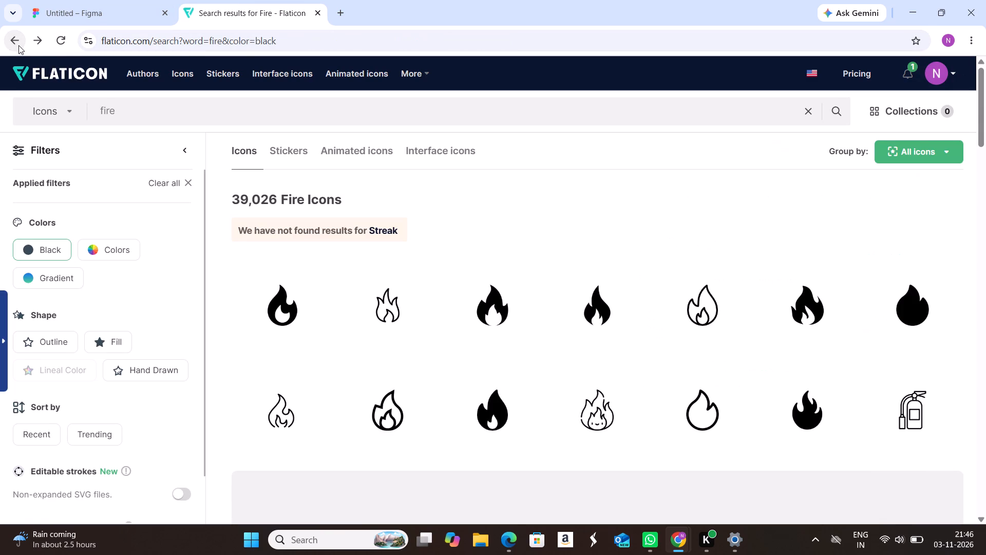
click(117, 113)
key(BackSpace)
key(BackSpace)
key(BackSpace)
key(BackSpace)
key(BackSpace)
key(BackSpace)
key(BackSpace)
key(BackSpace)
key(BackSpace)
key(BackSpace)
text(celebrate)
key(Return)
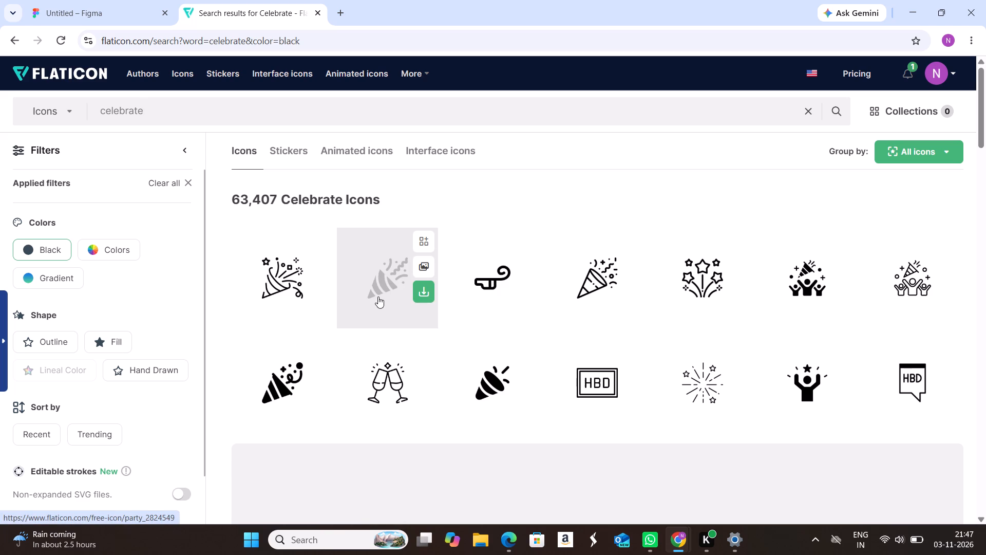
click(265, 260)
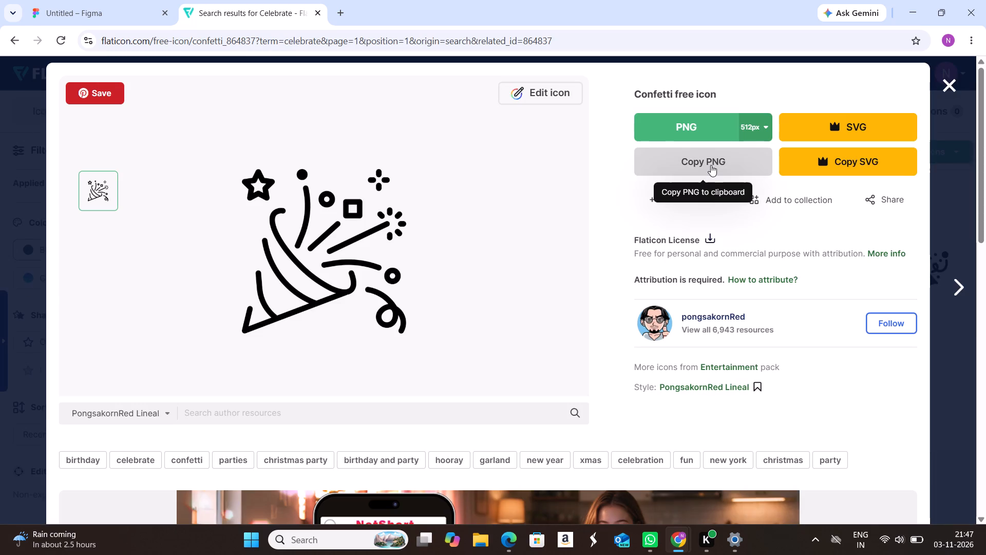
click(711, 165)
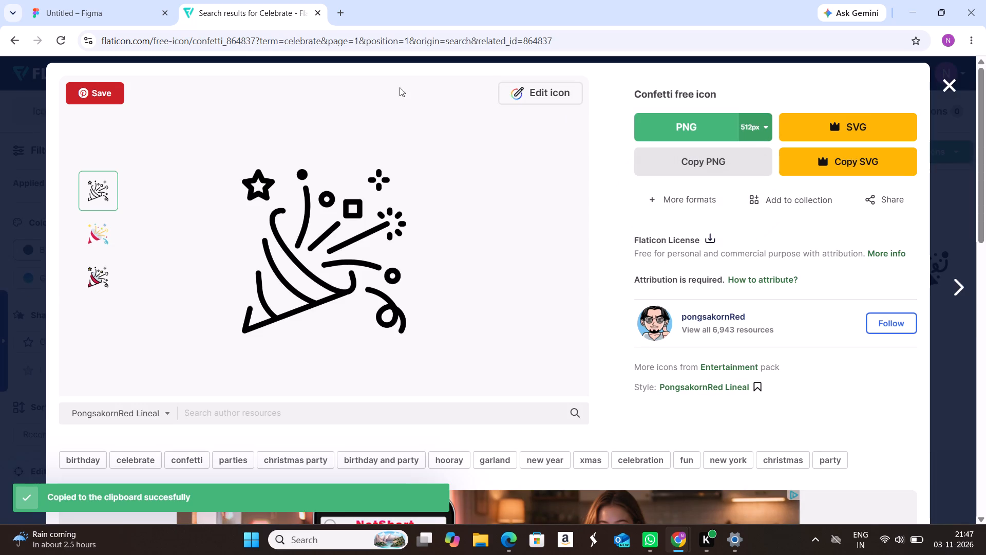
Switch back to the Figma design, paste the confetti icon and resize it to 38 × 38.
click(91, 17)
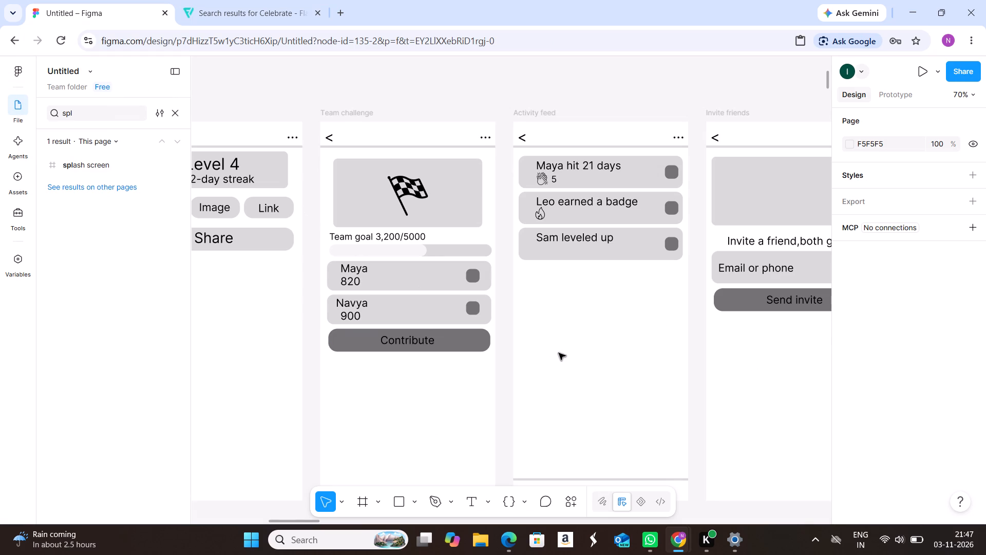
key(ctrl+v)
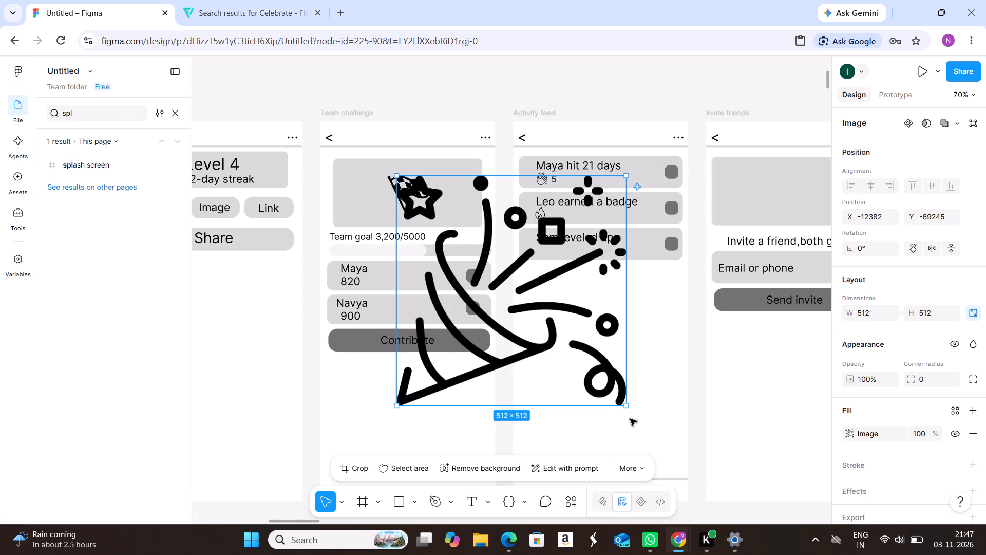
drag(627, 403, 419, 195)
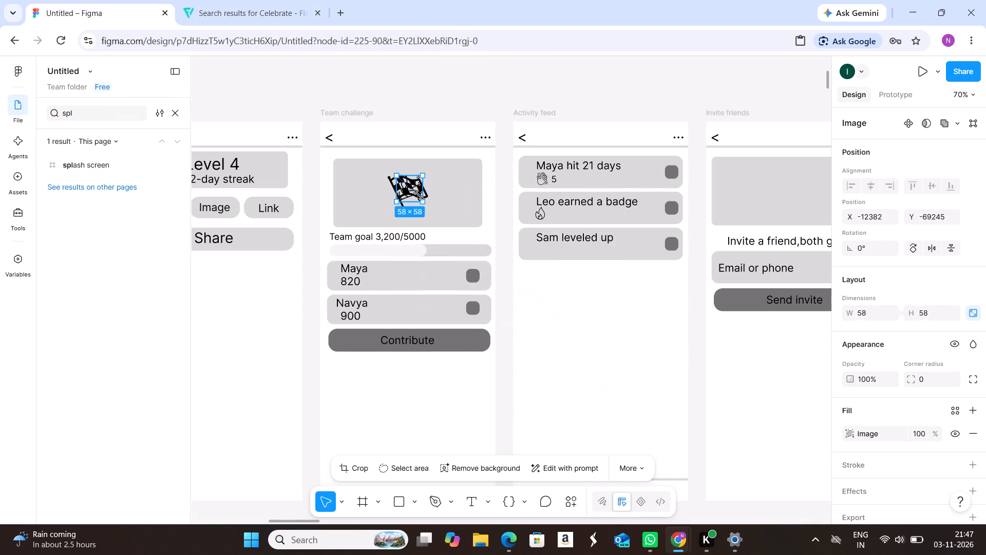
drag(419, 195, 413, 194)
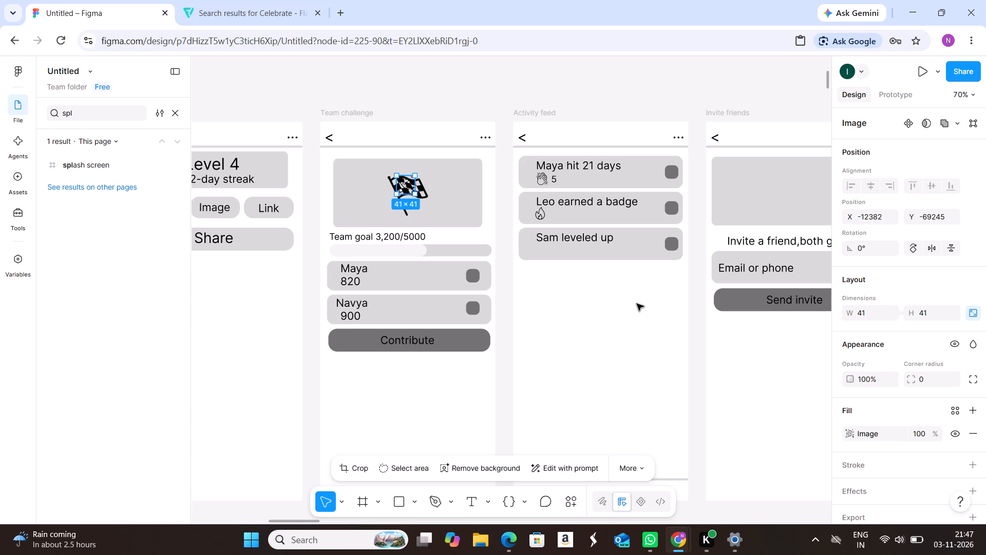
double_click(870, 314)
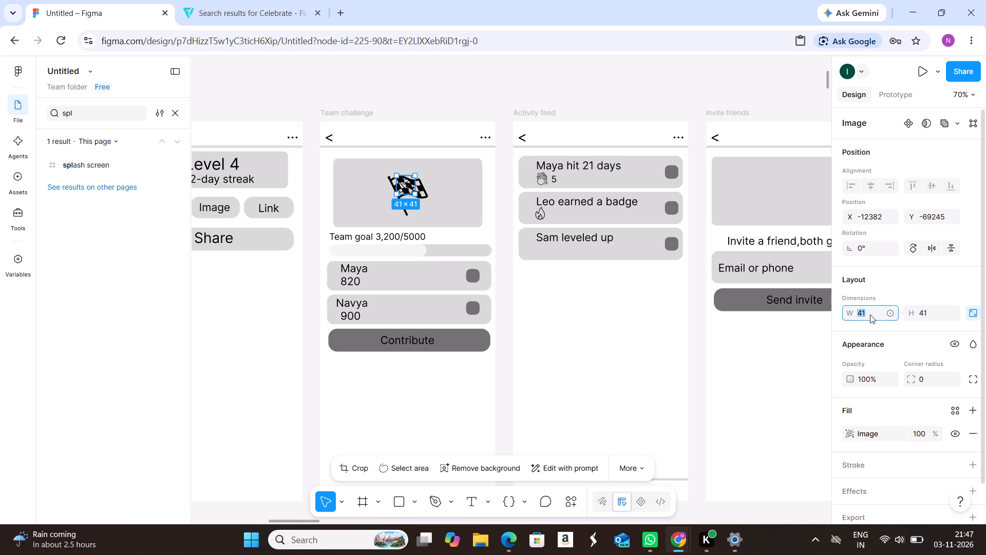
text(38)
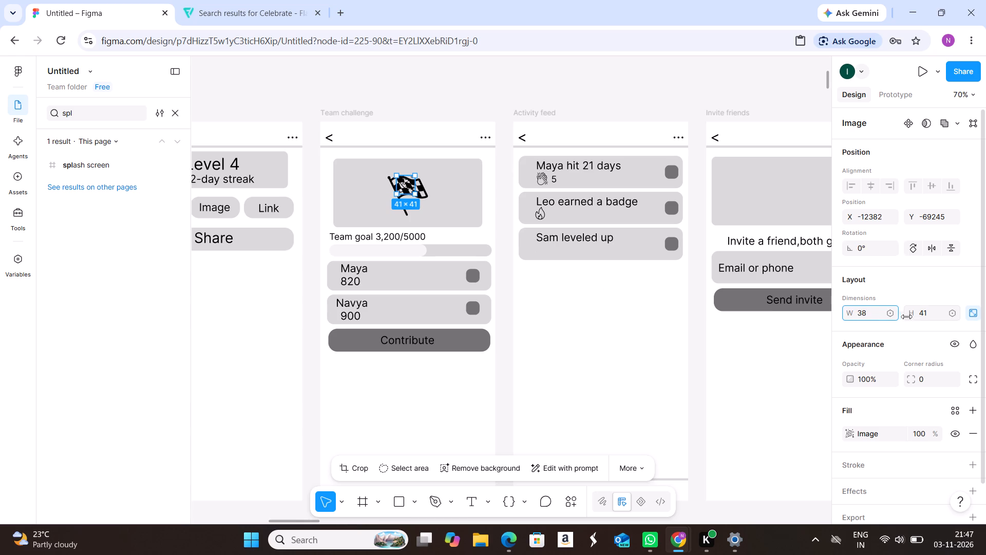
double_click(923, 315)
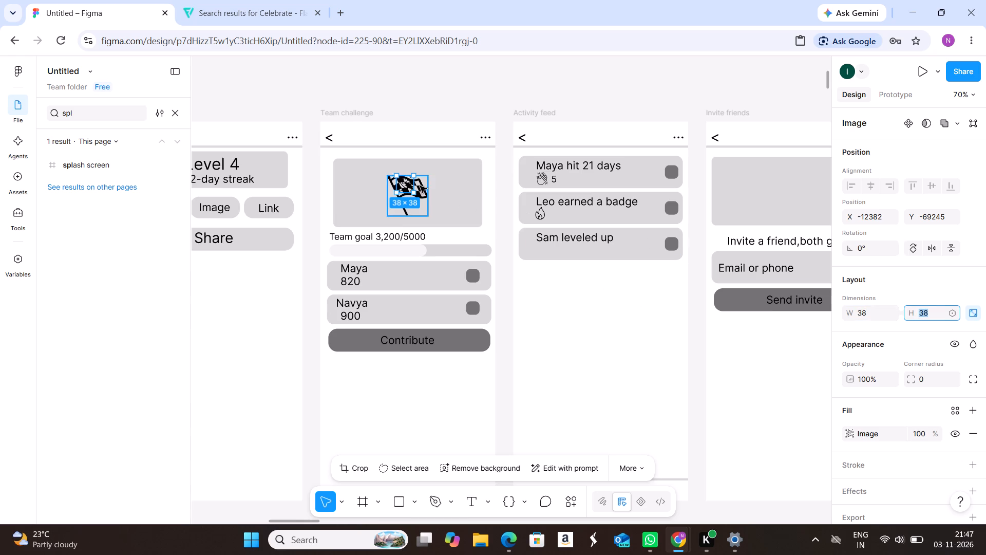
Place the confetti icon in the third Activity feed card under "Sam leveled up", at about X 51, Y 266.
drag(405, 186, 544, 252)
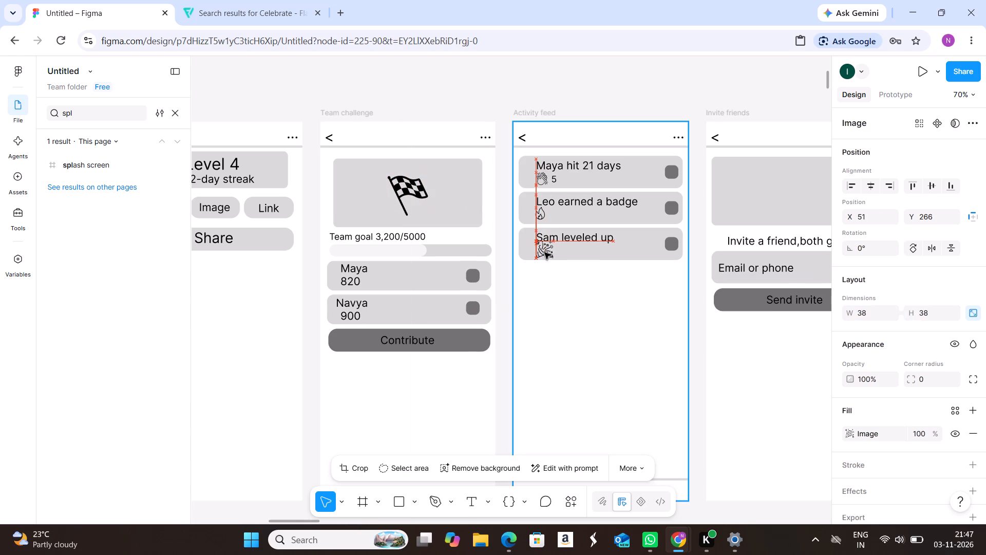
drag(544, 252, 544, 252)
click(552, 300)
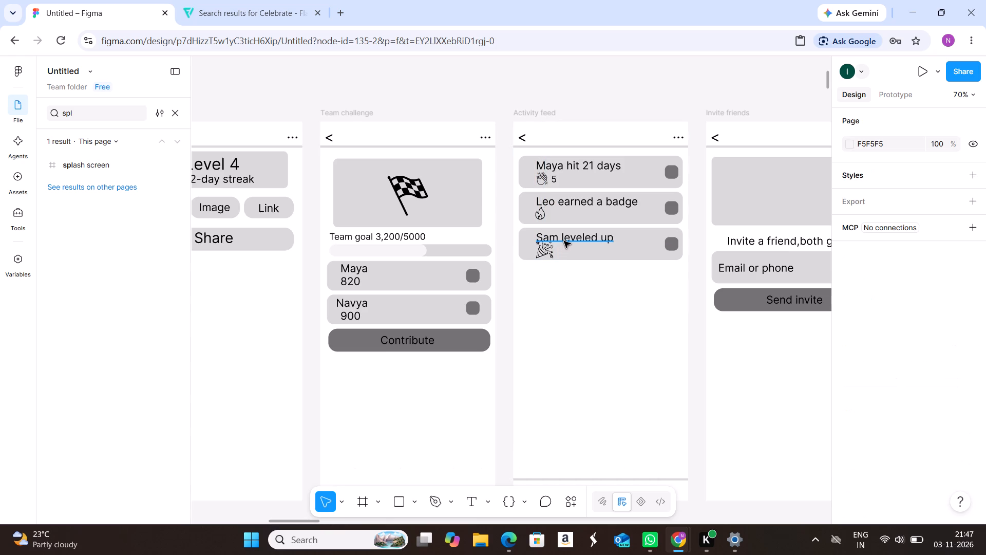
Shift the card texts up: "Sam leveled up" to about Y 236 and "Leo earned a badge" to about Y 156.
click(564, 240)
click(564, 240)
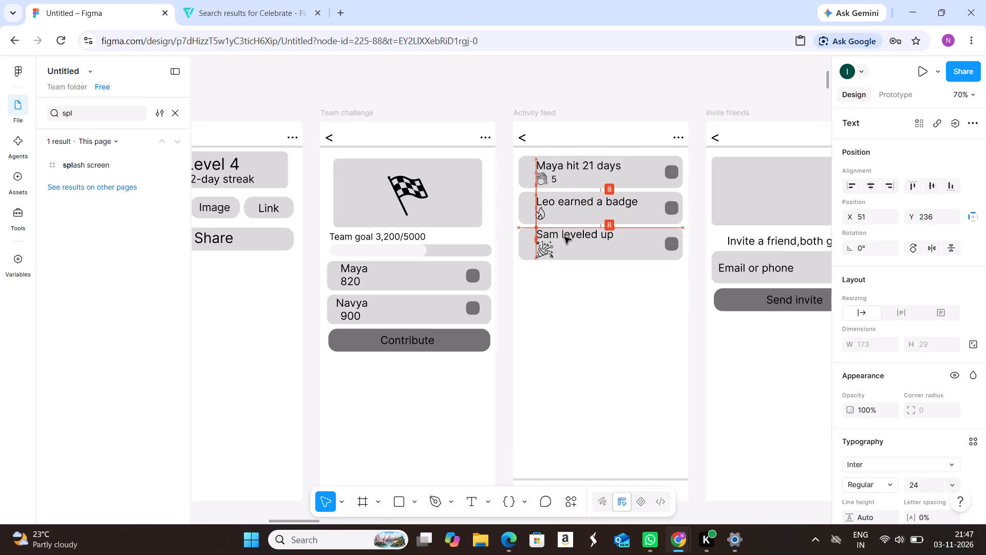
click(560, 202)
click(560, 202)
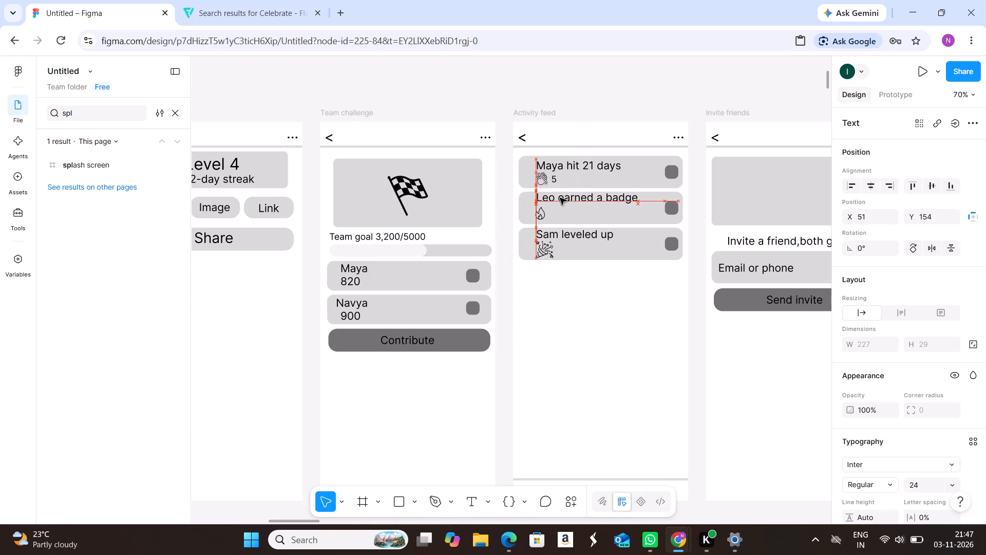
Align the fire icon under the "Leo earned a badge" text at about X 51, Y 192.
click(539, 218)
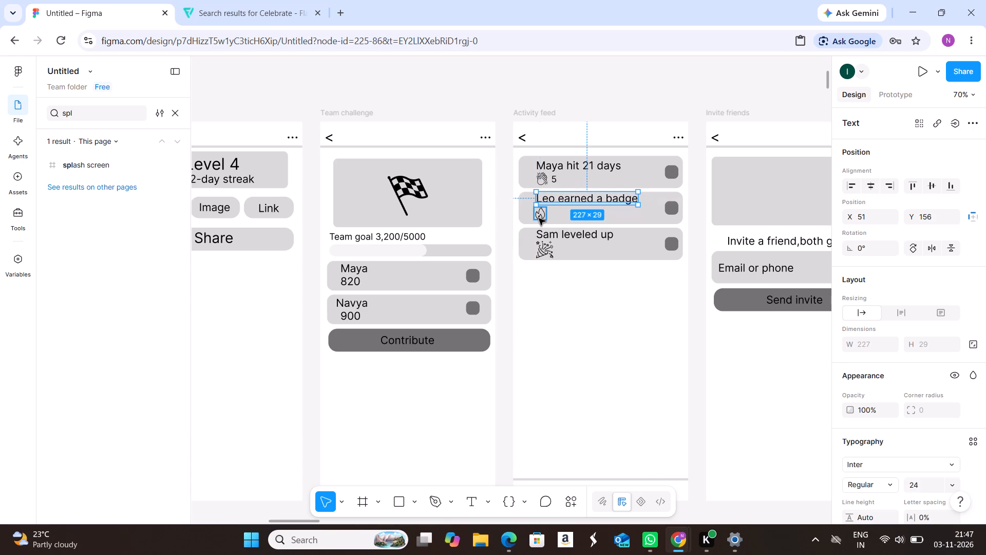
click(539, 218)
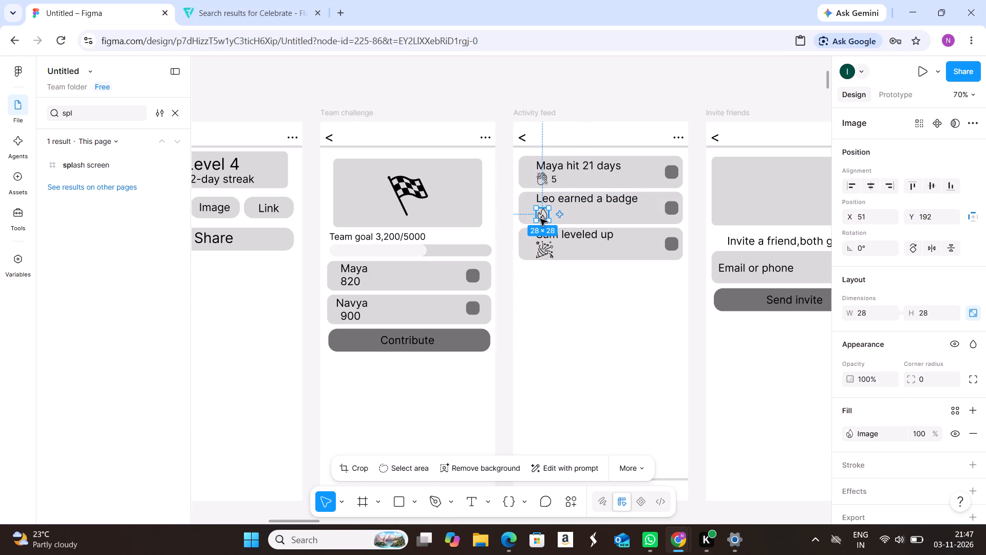
click(544, 302)
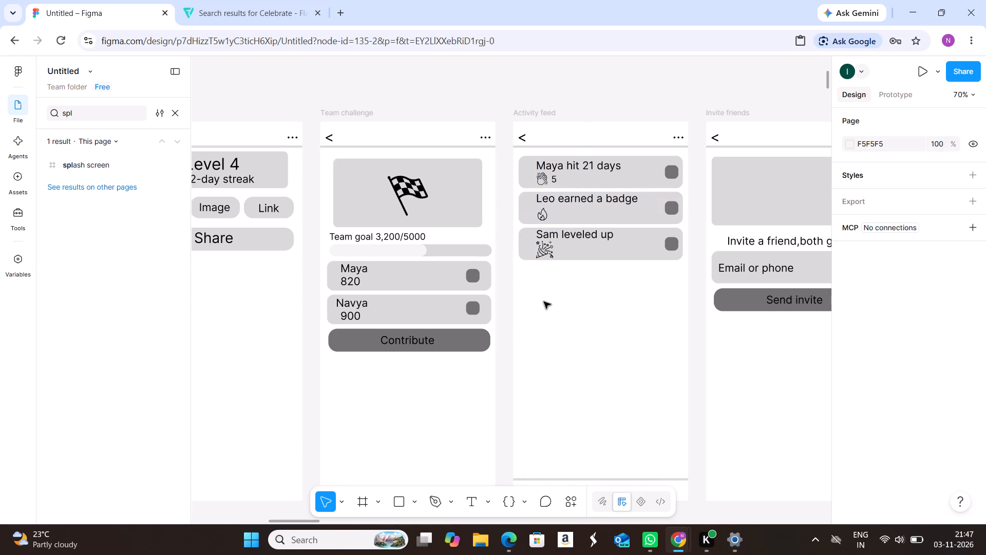
Open the "Leo earned a badge" text for editing with the cursor at its end.
click(575, 201)
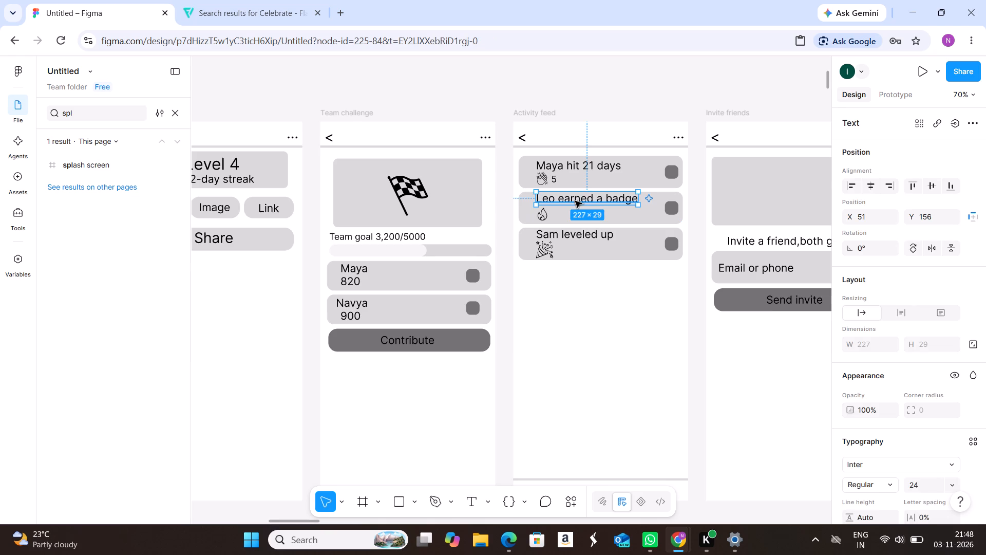
double_click(614, 201)
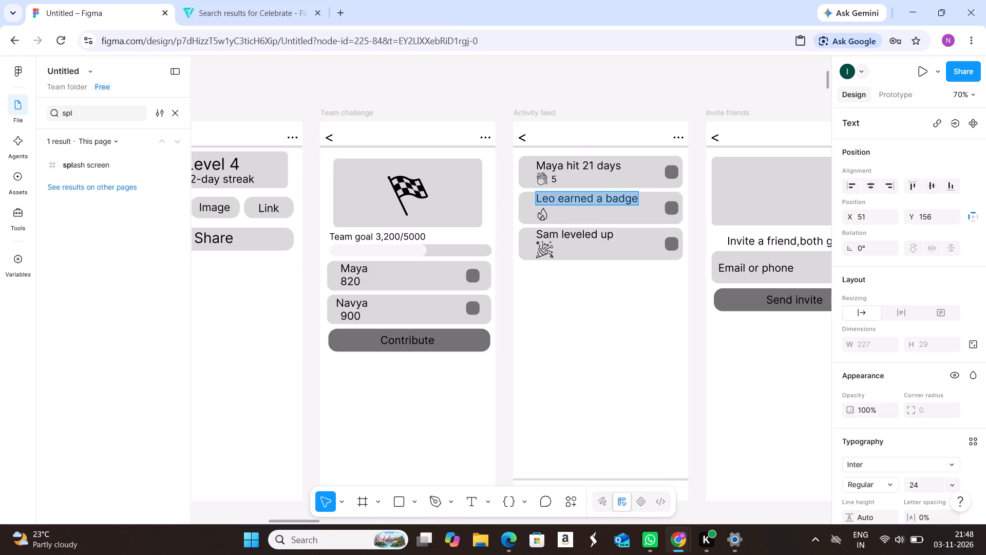
click(634, 199)
key(Right)
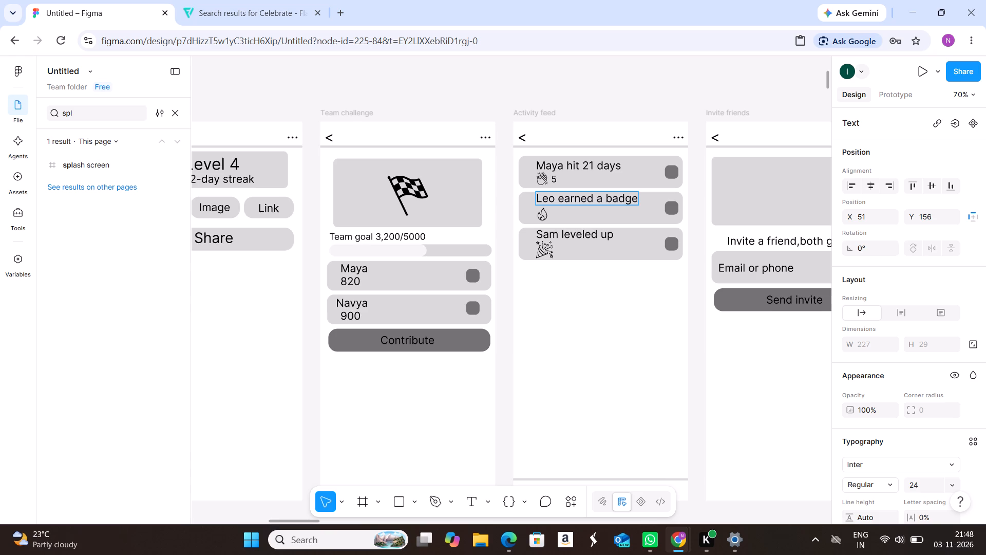